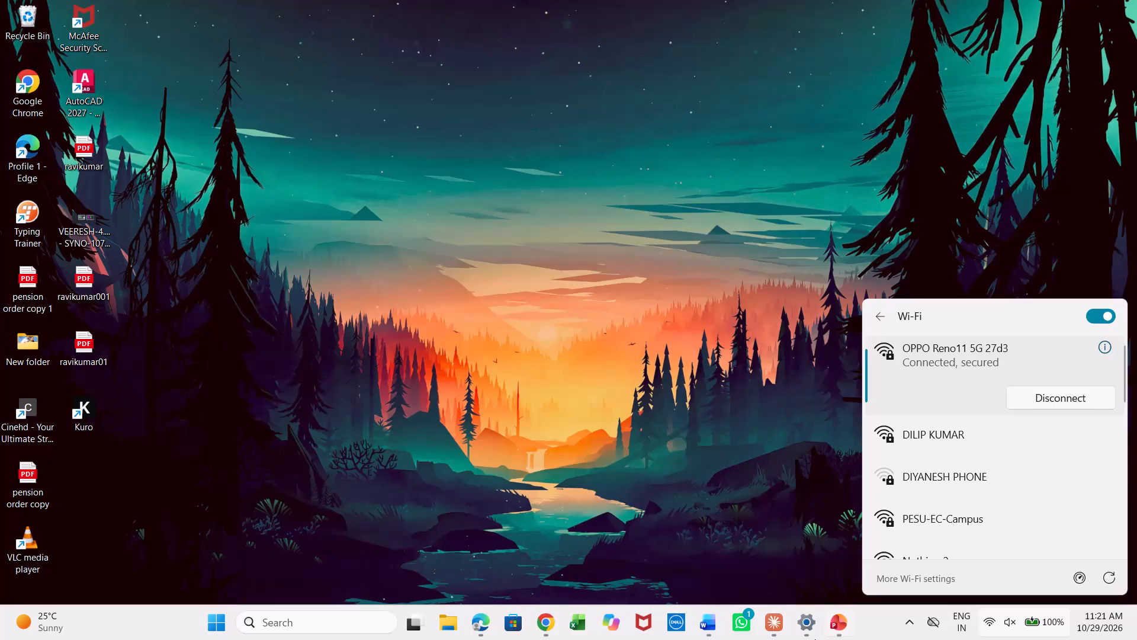
Launch Excel and switch to the other account already listed in the account manager.
left_click(576, 621)
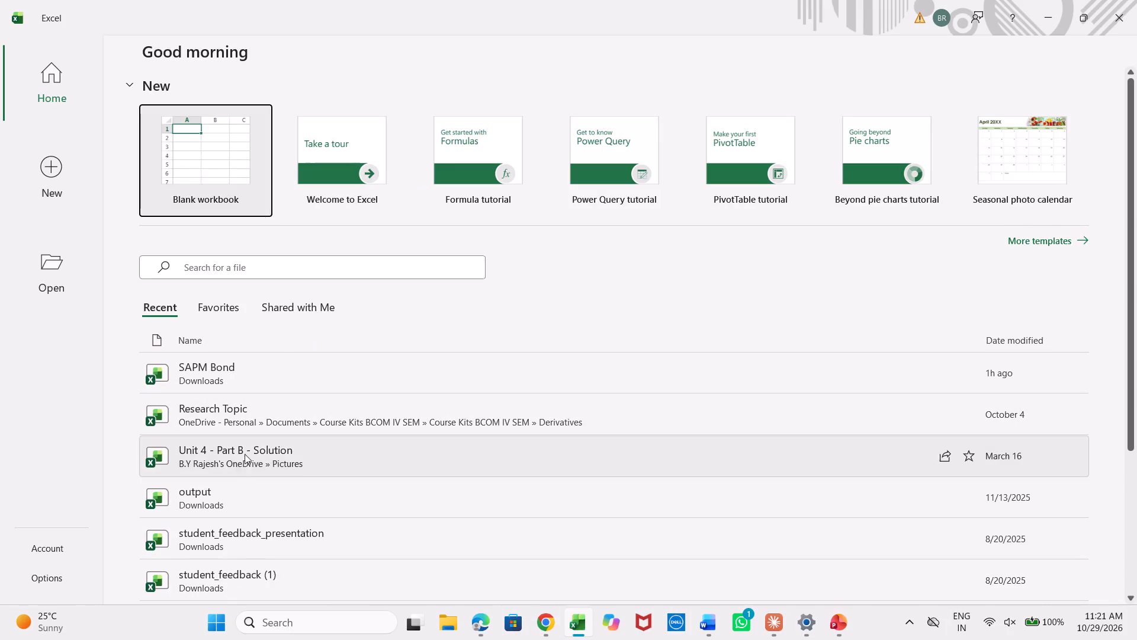
left_click(946, 20)
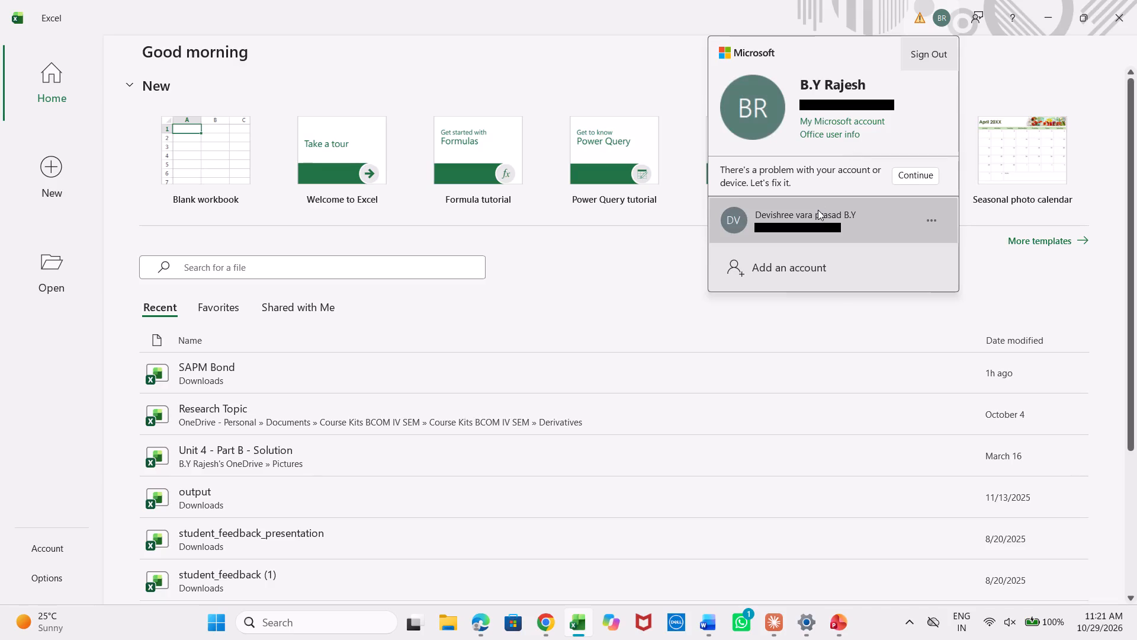
left_click(818, 210)
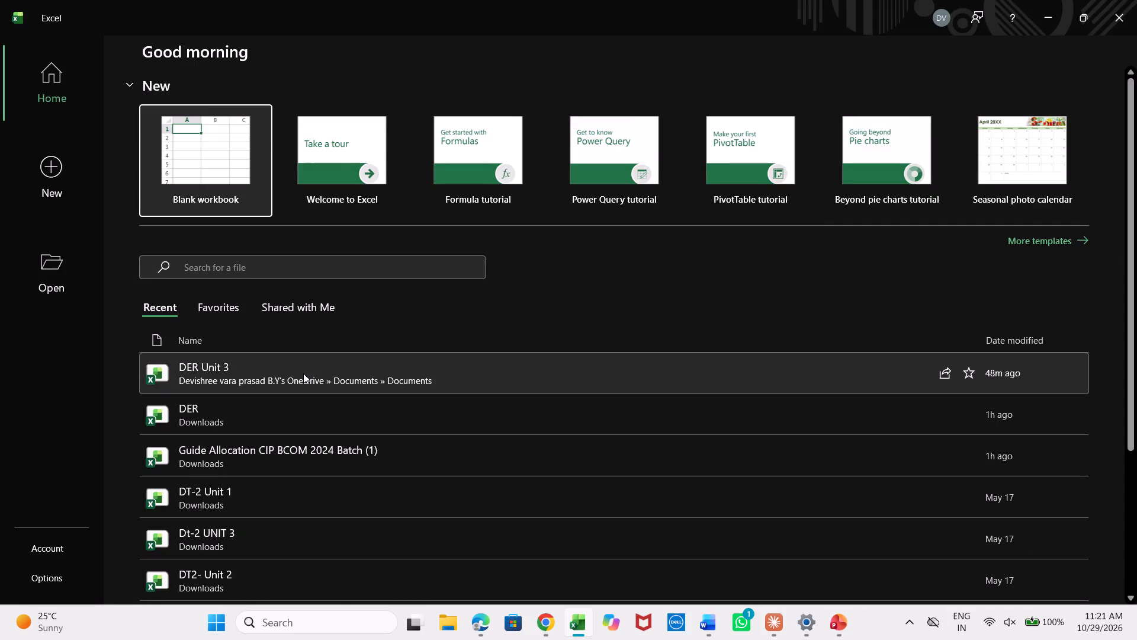
Open the recent workbook DER Unit 3 from the OneDrive Documents folder.
left_click(302, 374)
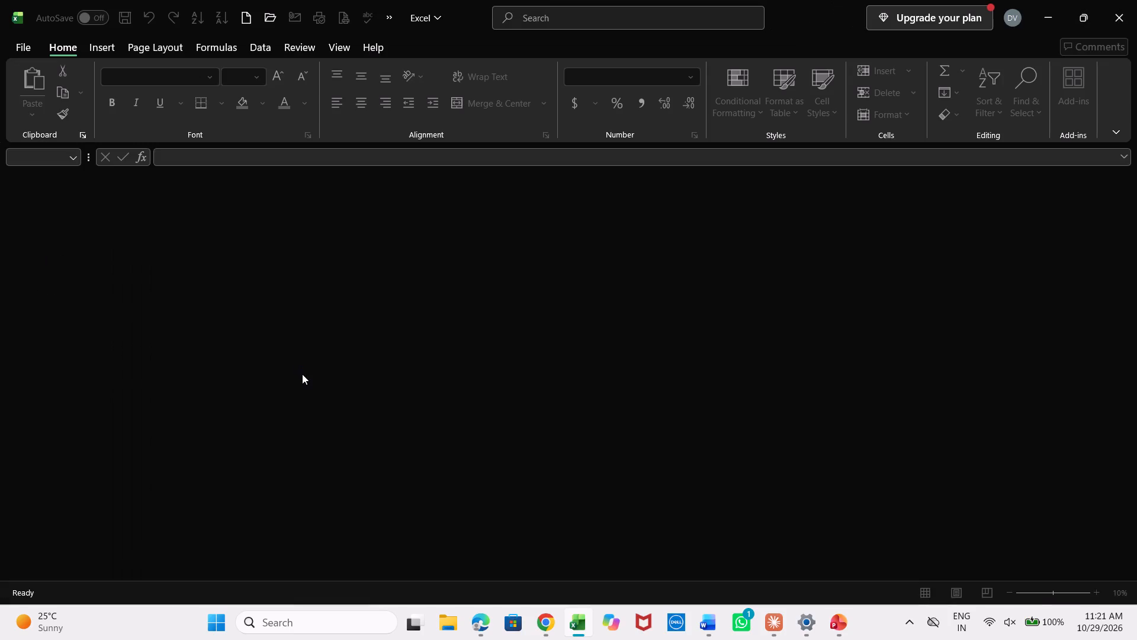
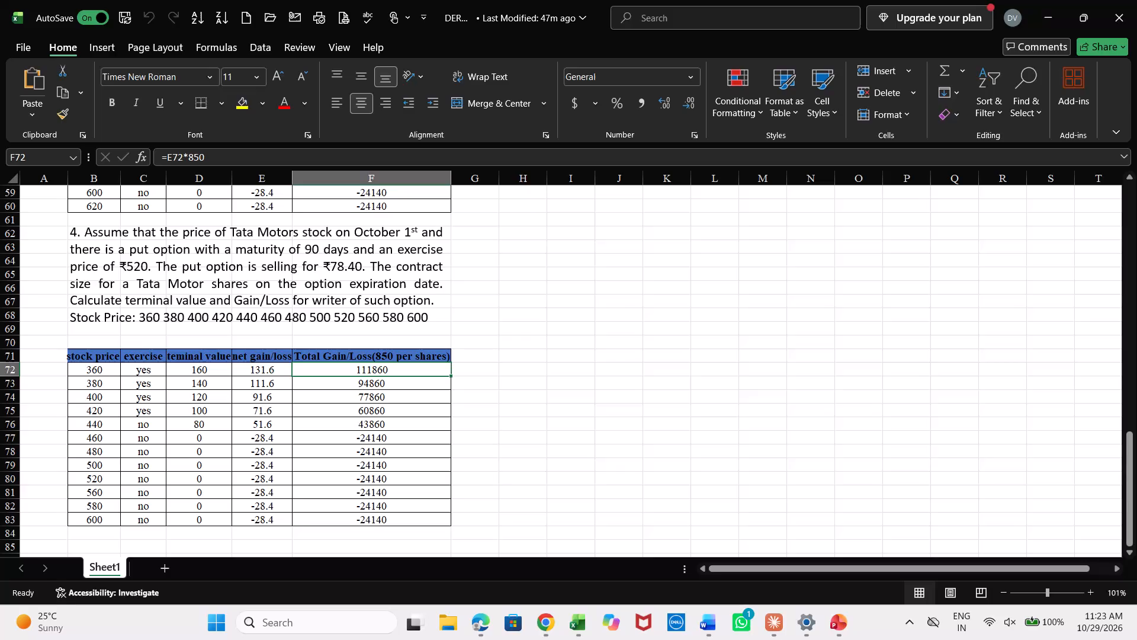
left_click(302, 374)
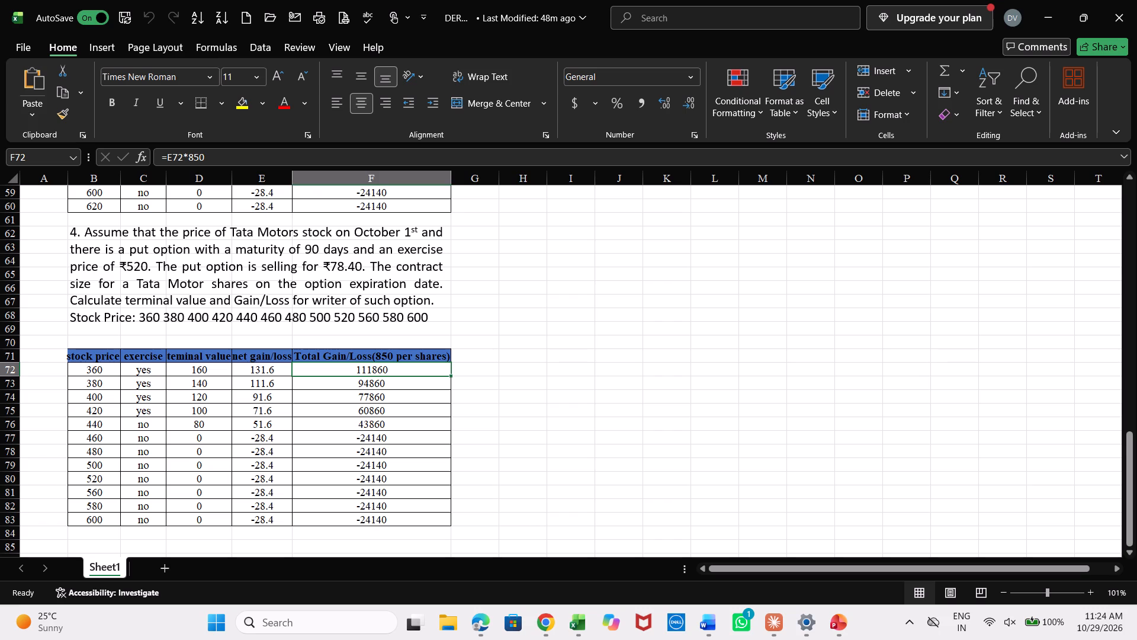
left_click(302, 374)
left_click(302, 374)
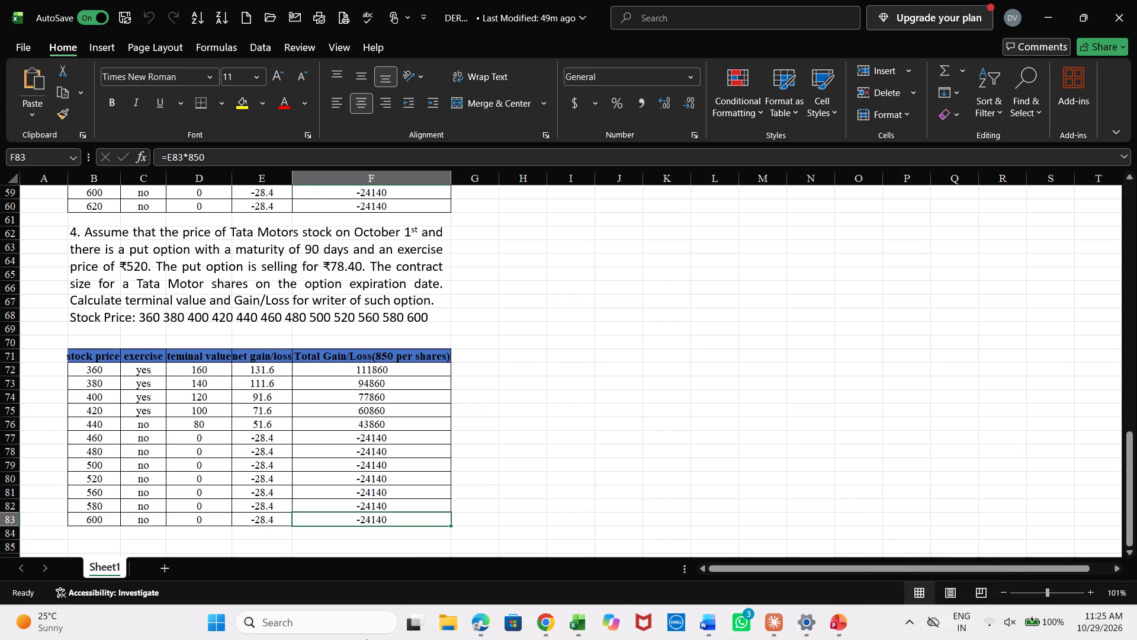
Switch to WhatsApp.
left_click(733, 620)
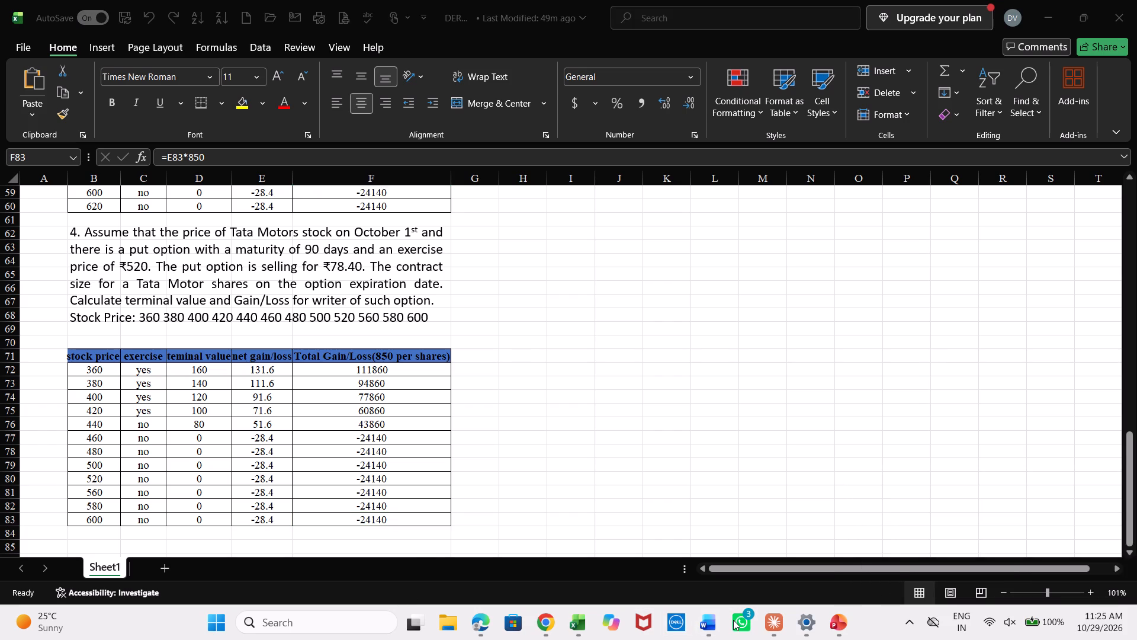
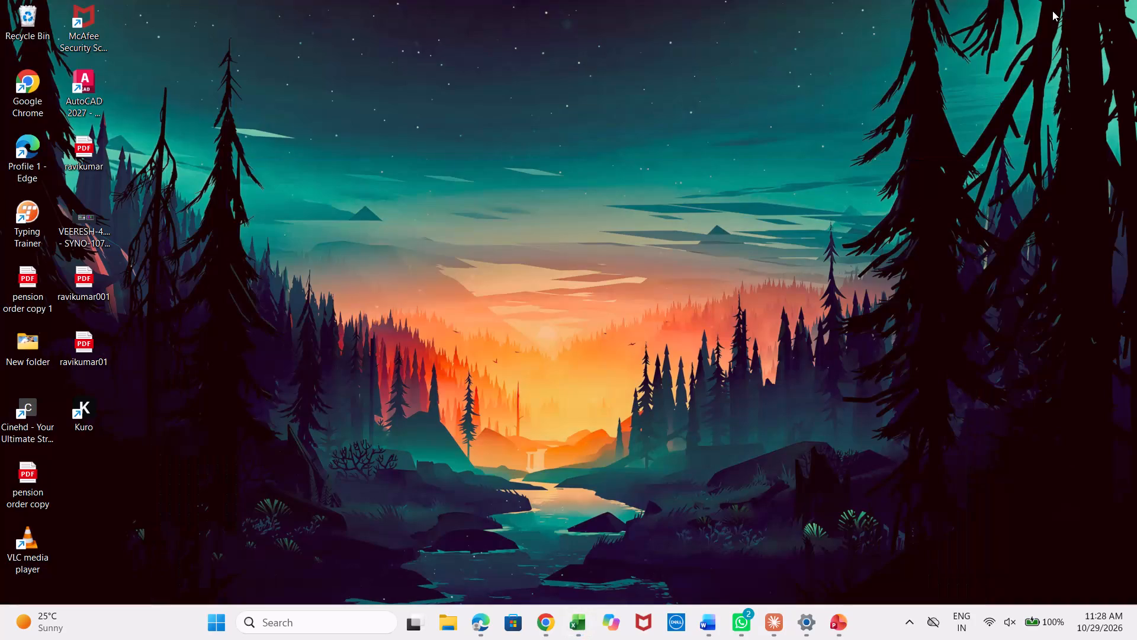
Switch from the desktop to Excel and bring up the DER Unit 3 workbook.
left_click(578, 623)
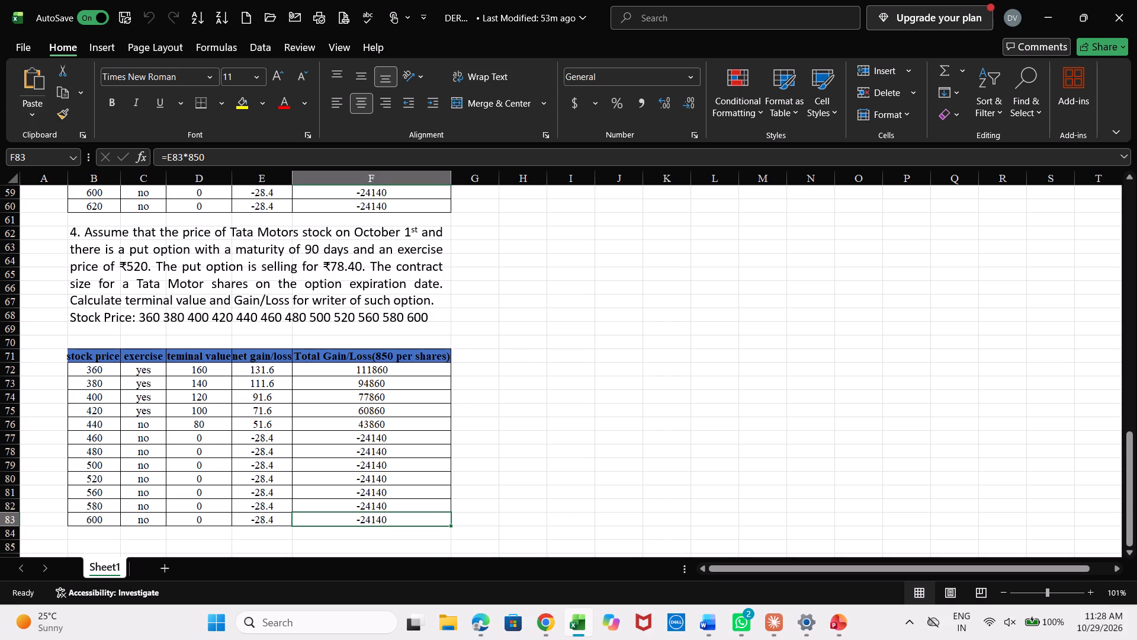
Change the premium in the question 4 table's first net gain/loss formula (E72) to 78.4.
double_click(268, 372)
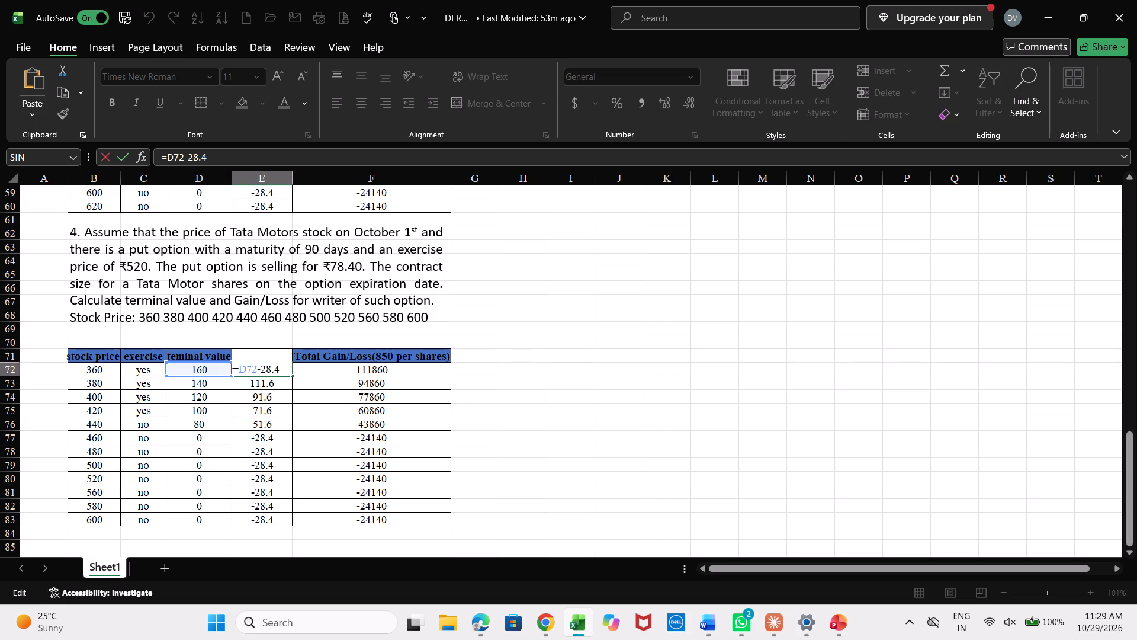
key("BackSpace")
key("7")
key("Return")
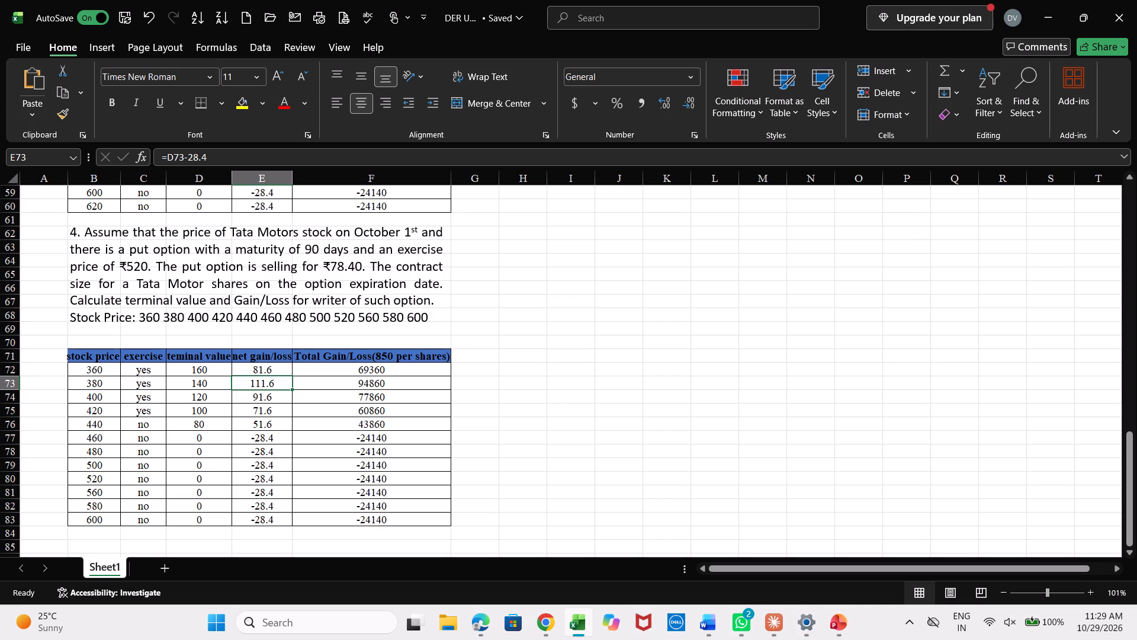
Fill the terminal value formula =520-B72 down through row 83 of the question 4 table.
double_click(212, 424)
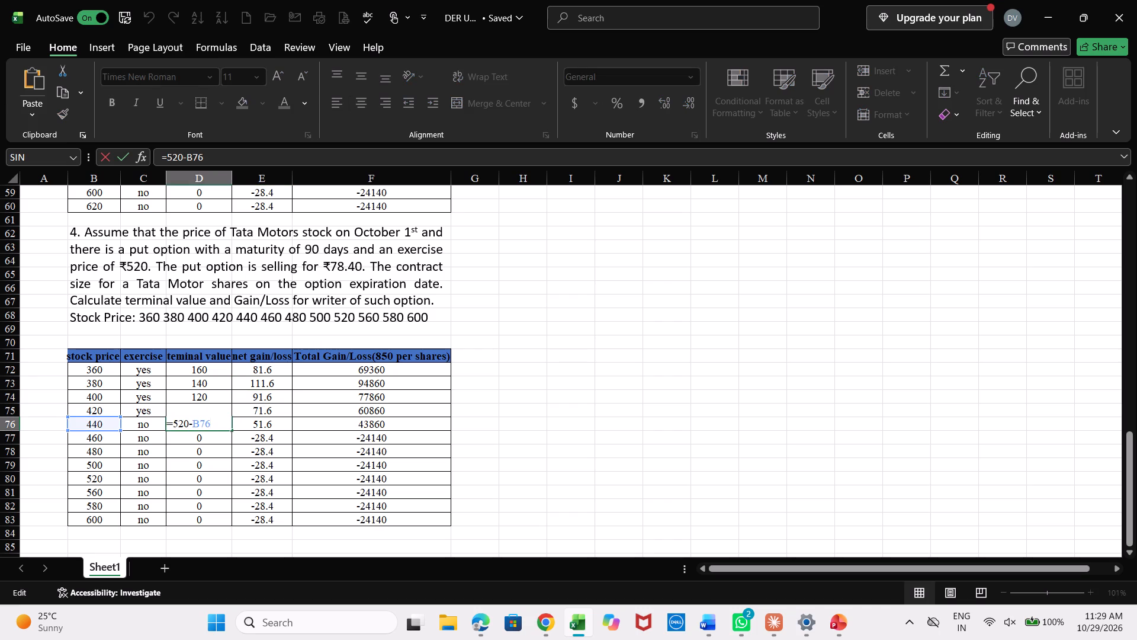
left_click(210, 443)
left_click(210, 442)
double_click(213, 439)
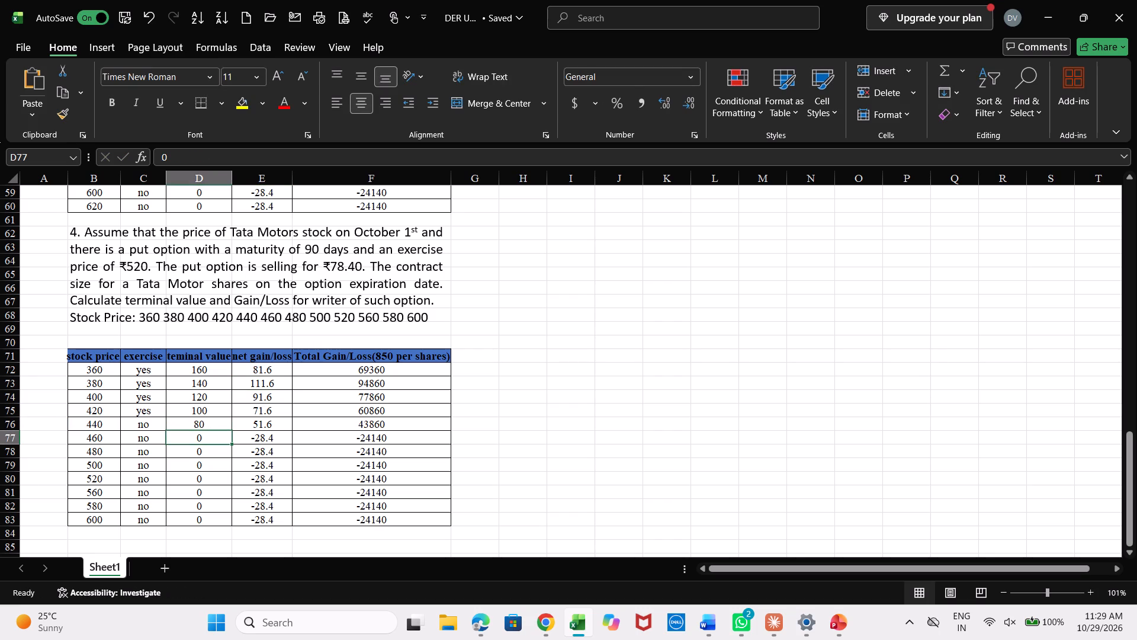
key("BackSpace")
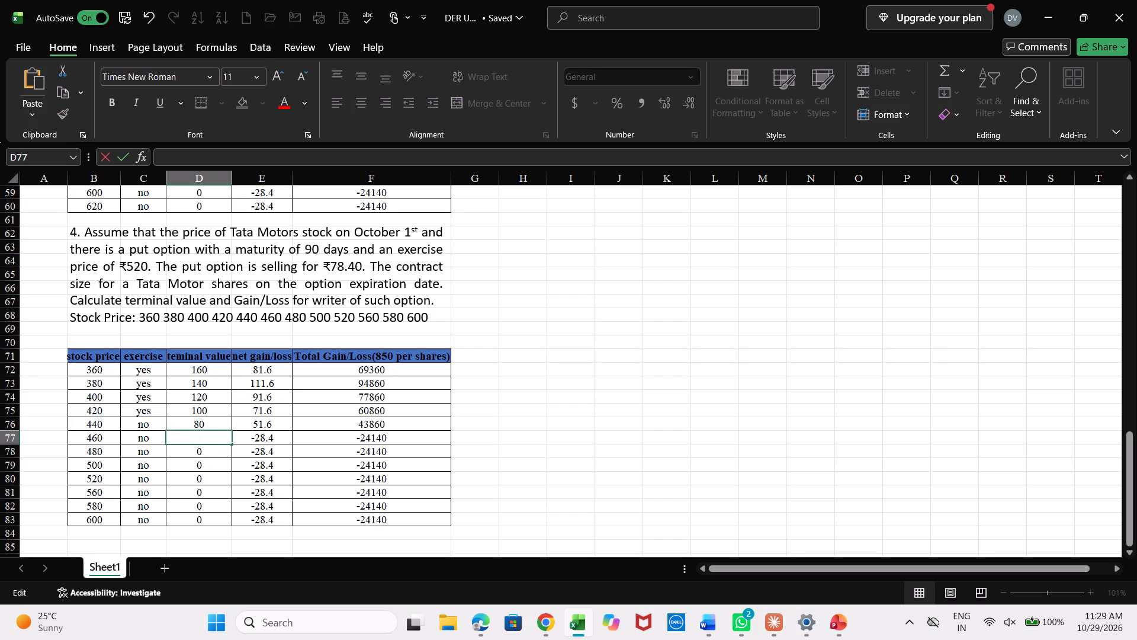
left_click(210, 369)
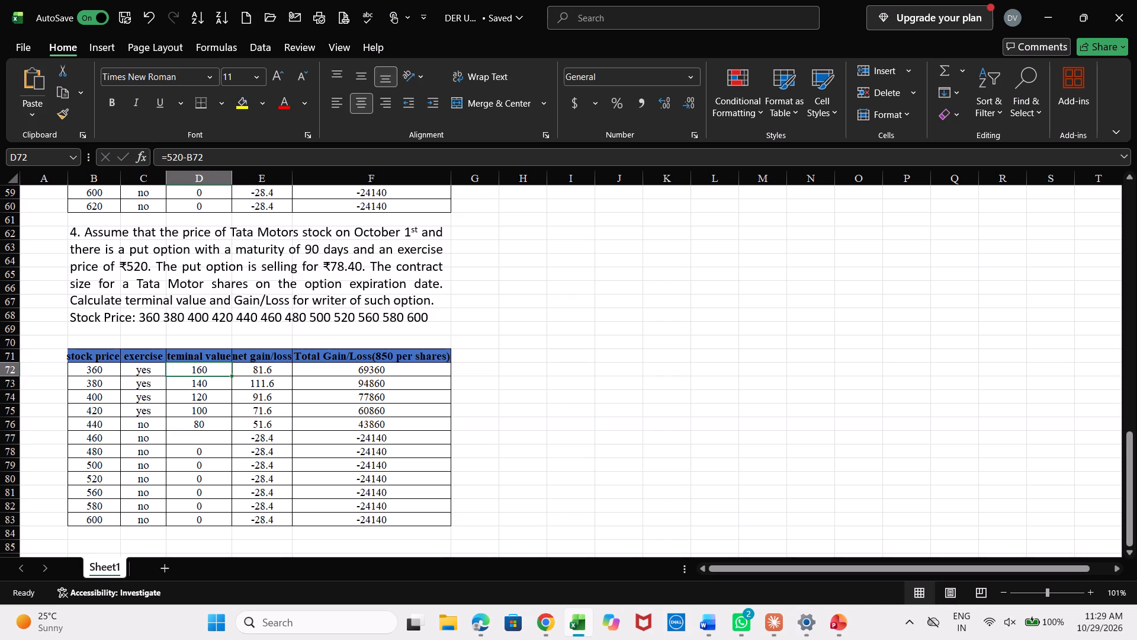
left_click_drag(231, 376, 226, 521)
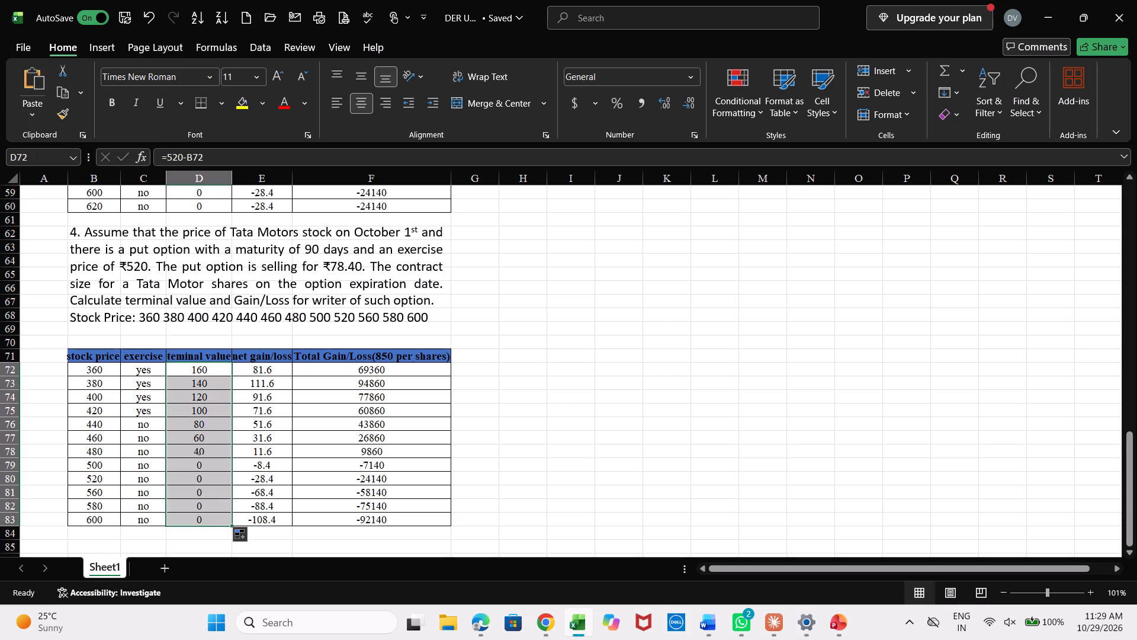
Set the terminal value to 0 for stock prices 560, 580 and 600 in the question 4 table.
left_click(211, 476)
left_click(210, 489)
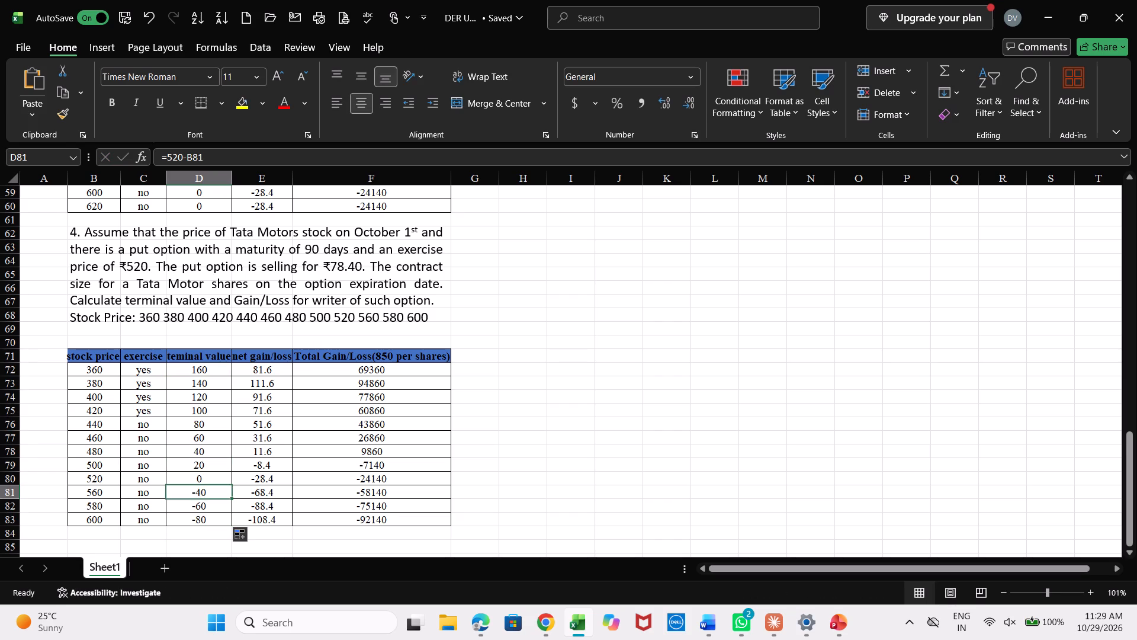
key("0")
key("Return")
key("0")
key("Return")
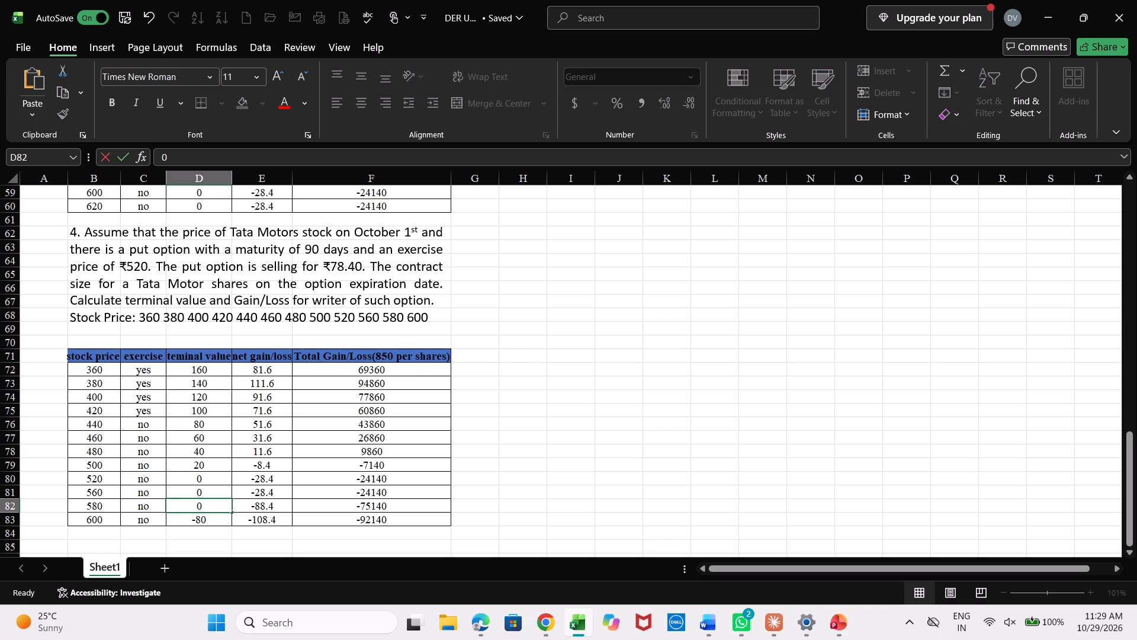
key("0")
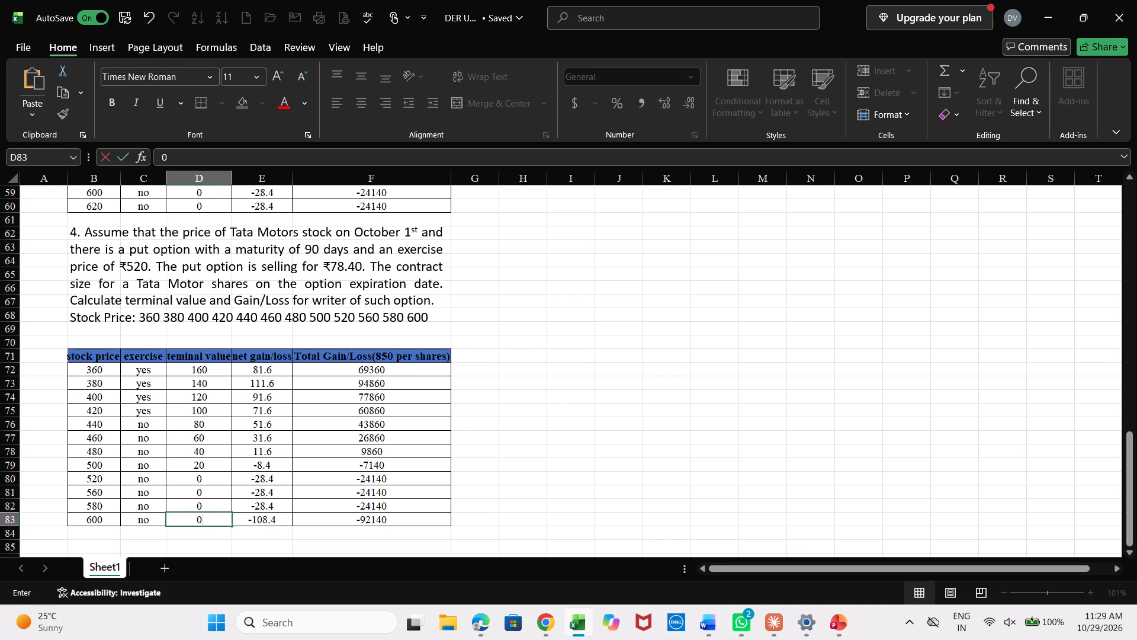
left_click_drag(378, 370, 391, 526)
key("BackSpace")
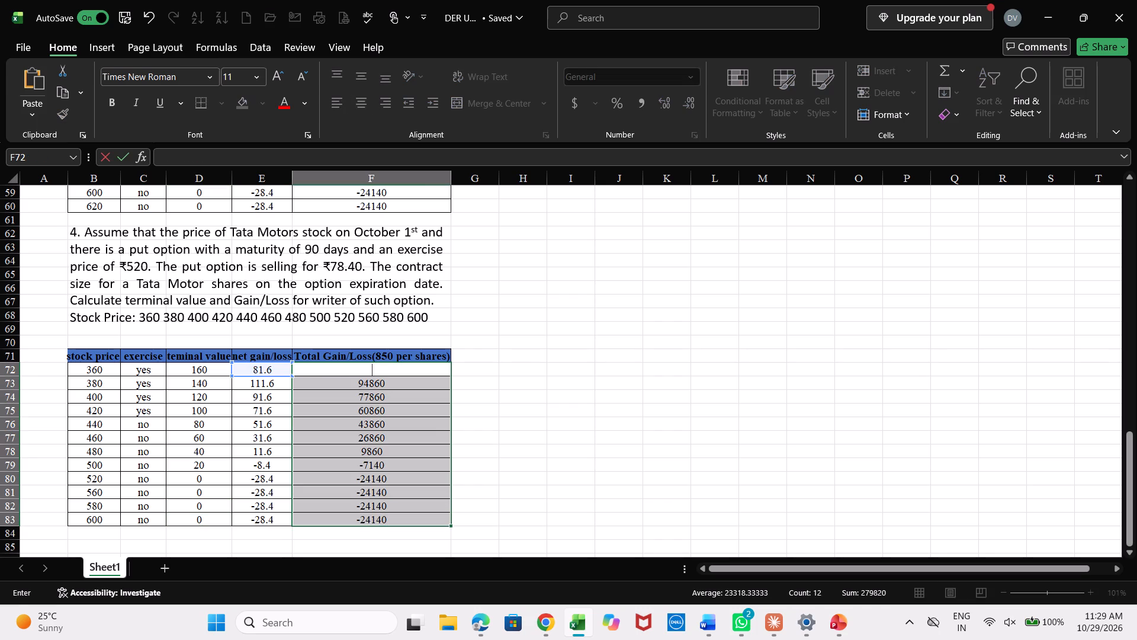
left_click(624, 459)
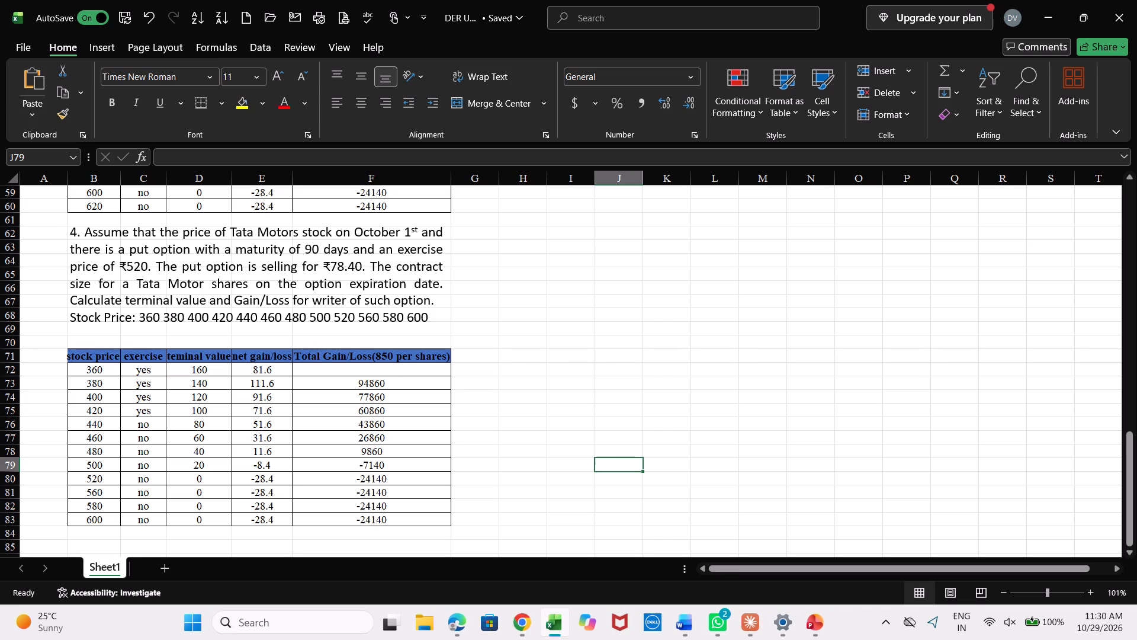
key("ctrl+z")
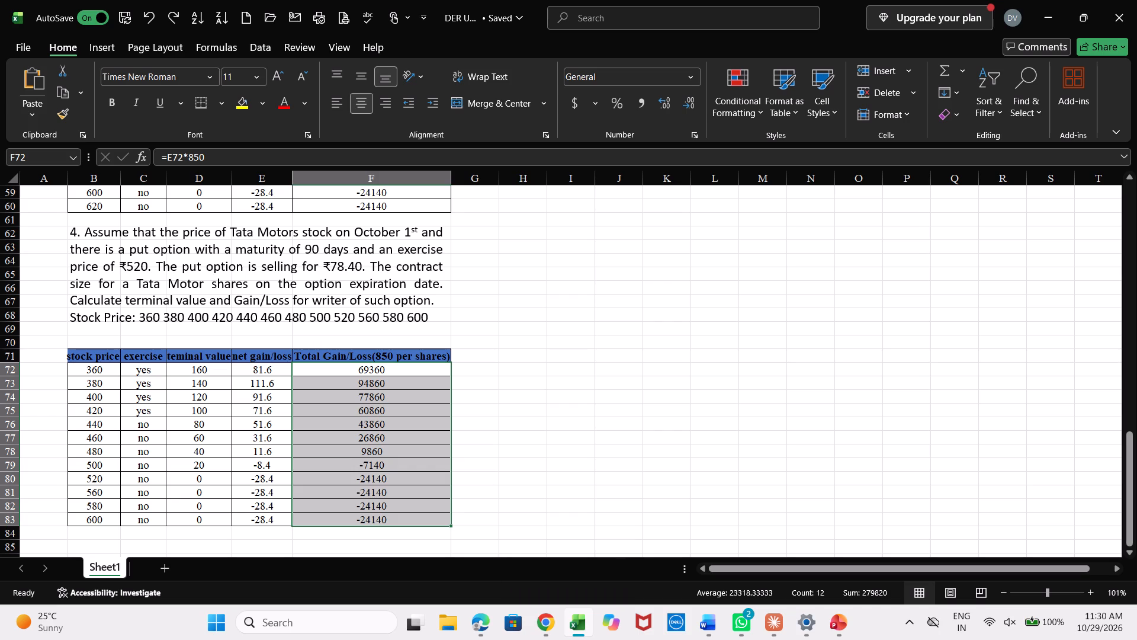
Fill the net gain/loss formula =D72-78.4 down through row 83 of the question 4 table.
scroll(603, 321, "right", 3)
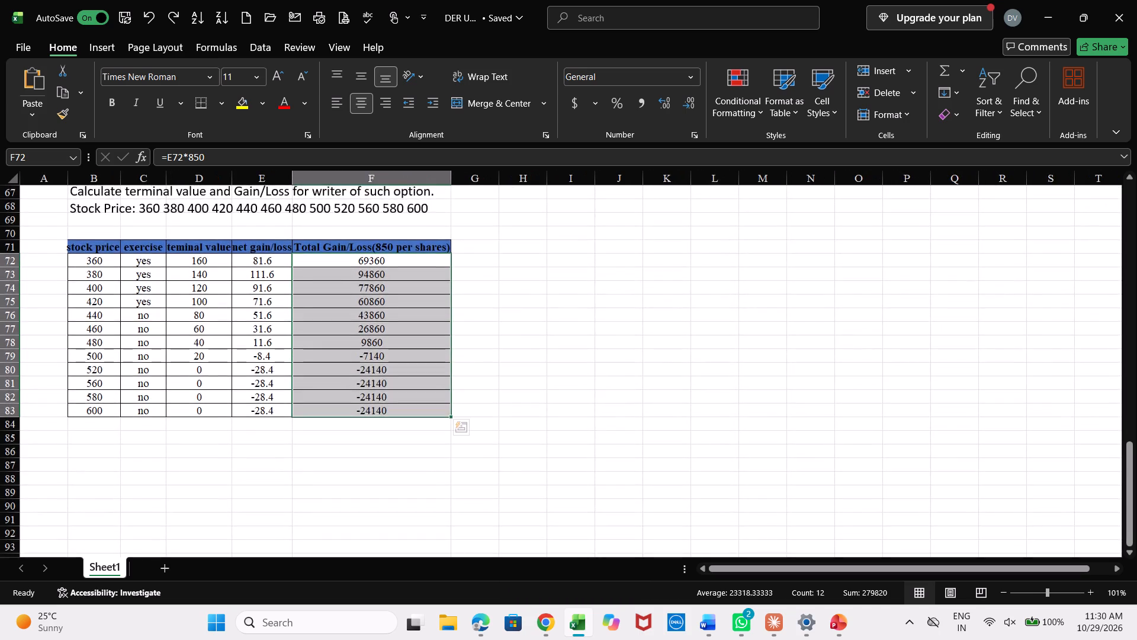
scroll(254, 297, "right", 2)
double_click(143, 265)
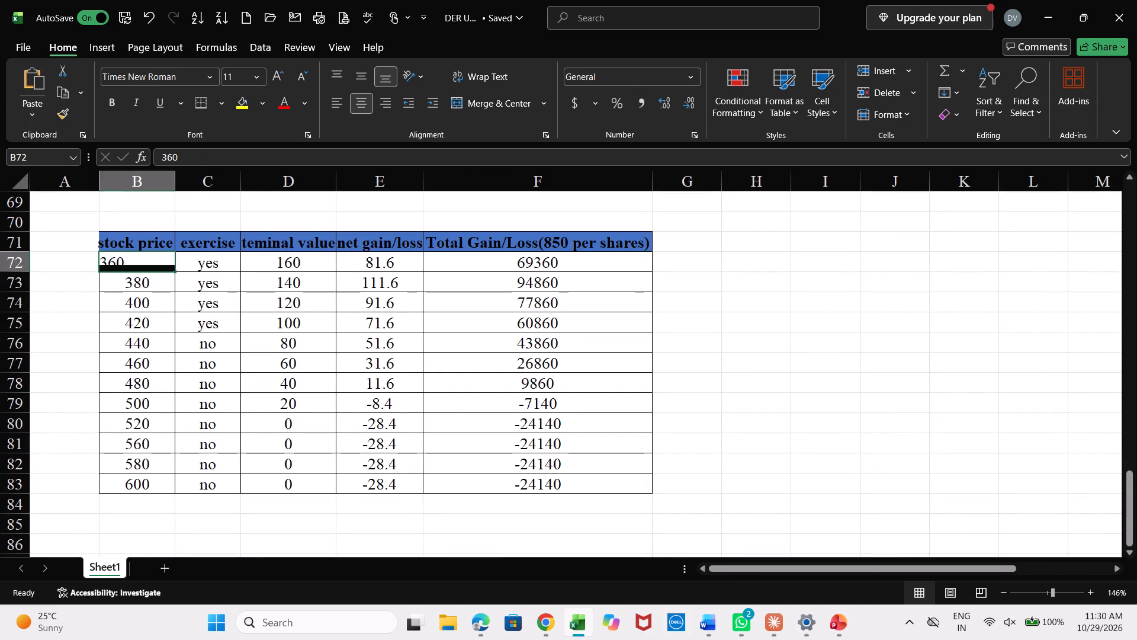
left_click(828, 334)
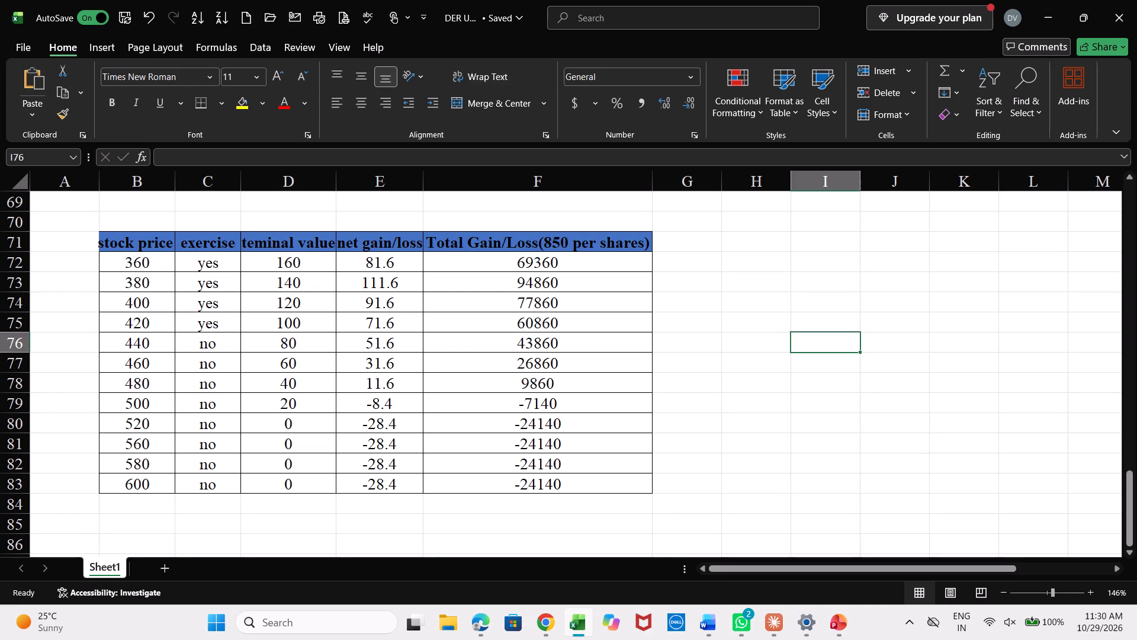
scroll(445, 279, "right", 1)
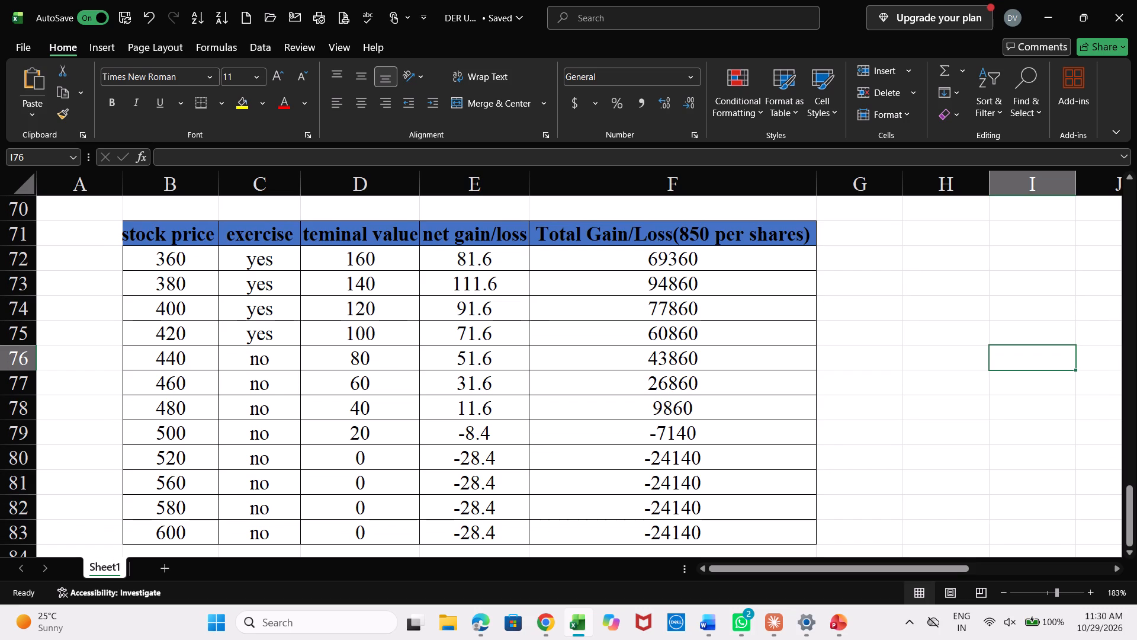
left_click(444, 265)
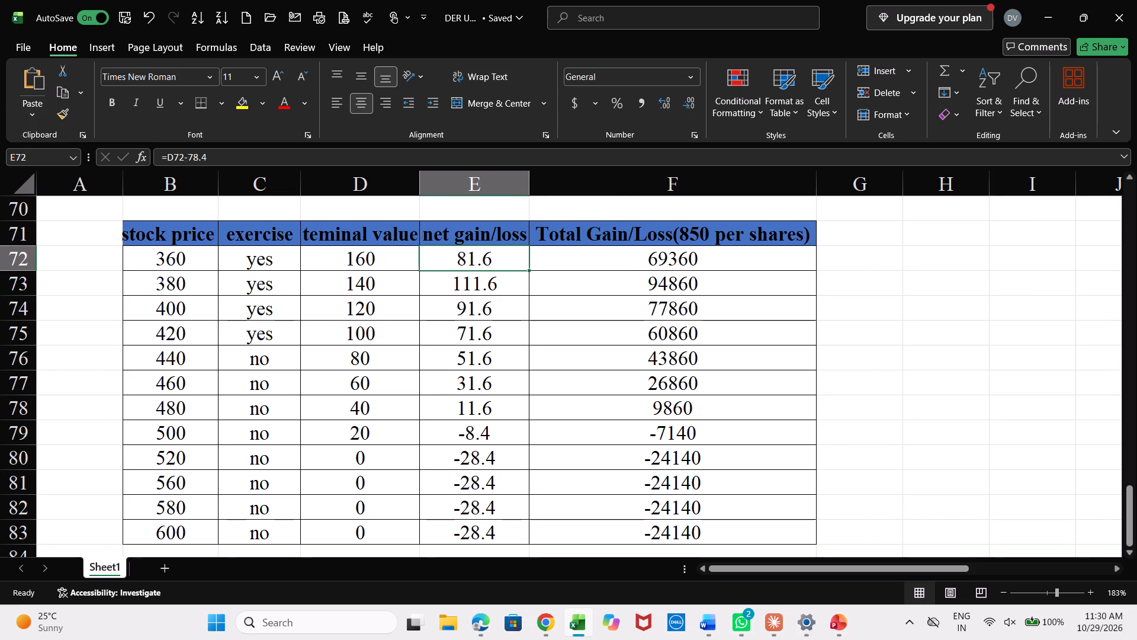
left_click_drag(529, 268, 519, 466)
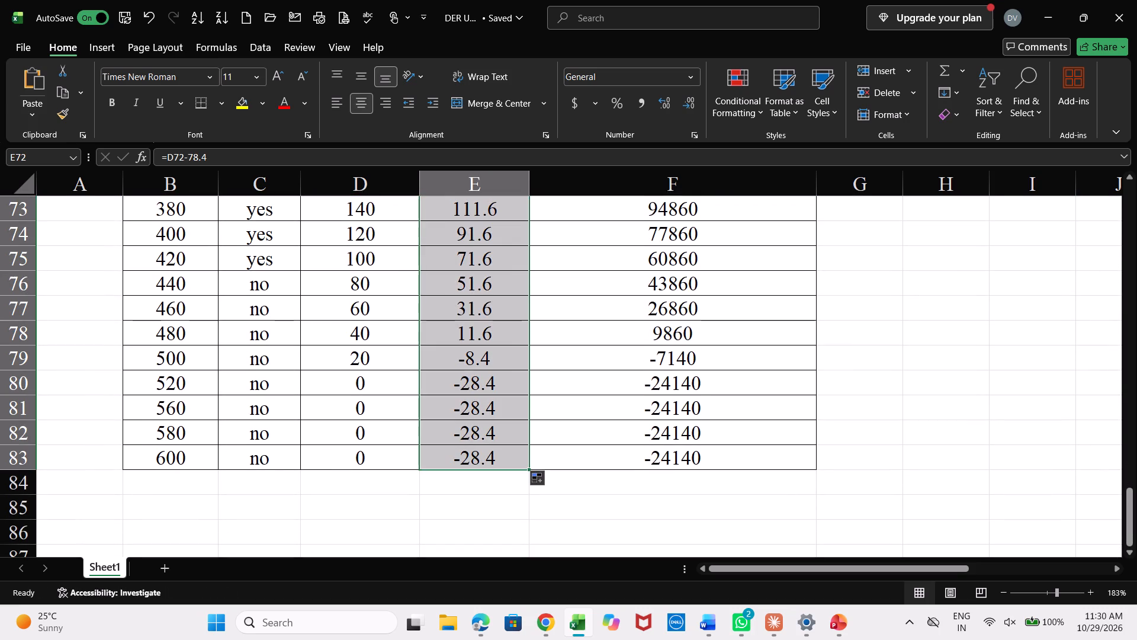
scroll(590, 330, "up", 1)
left_click(1054, 402)
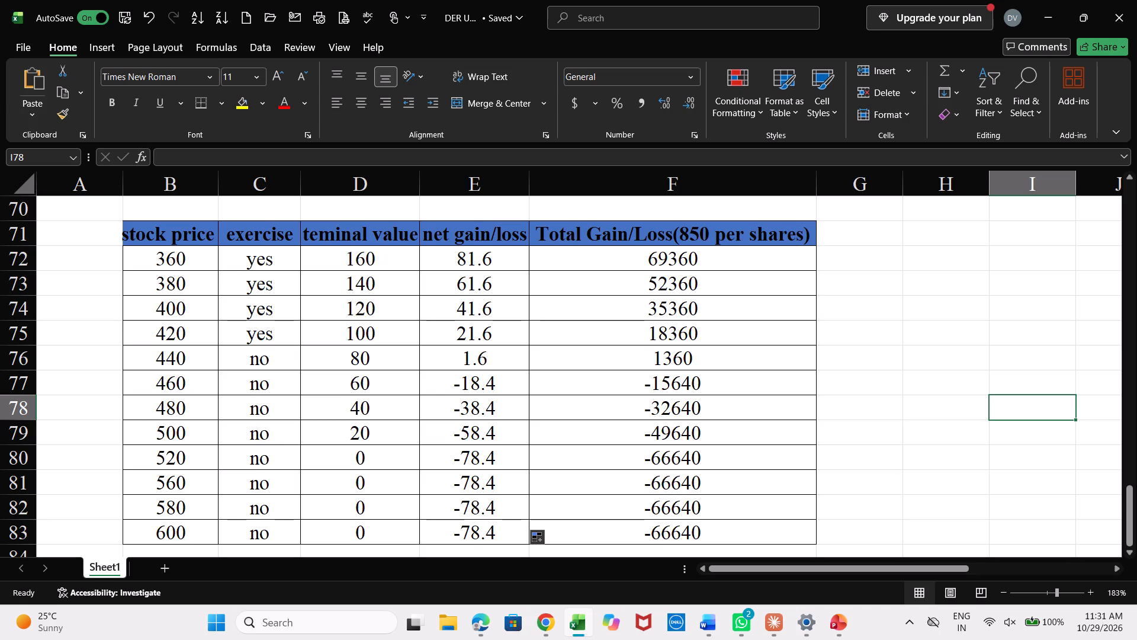
Fill "yes" in the exercise column for stock prices 440 through 500 in the question 4 table.
left_click(269, 359)
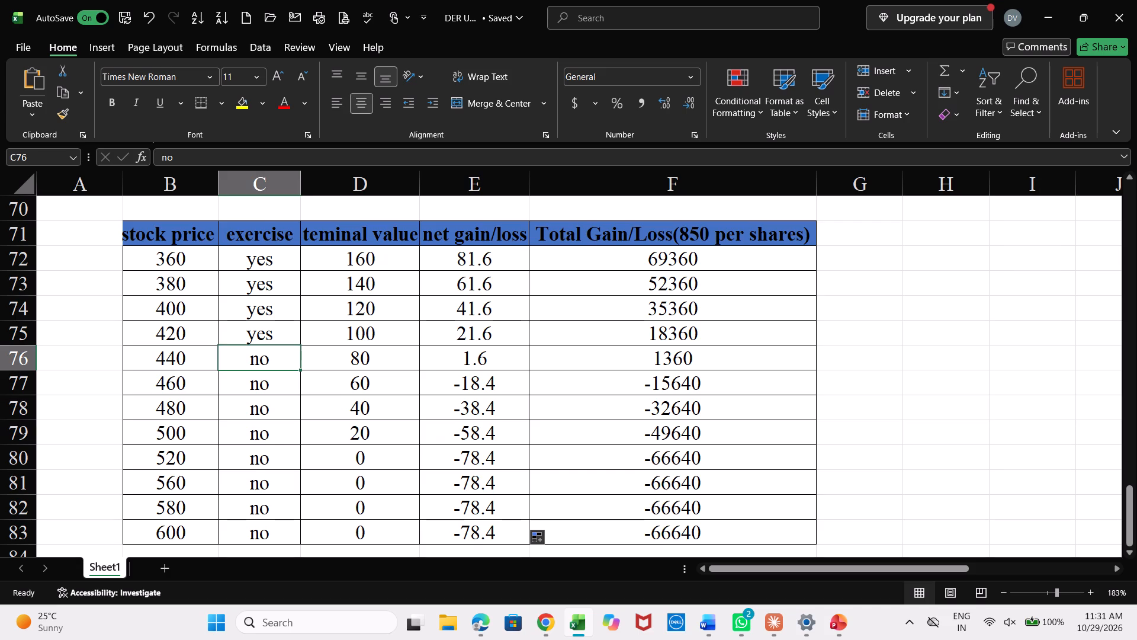
left_click(262, 338)
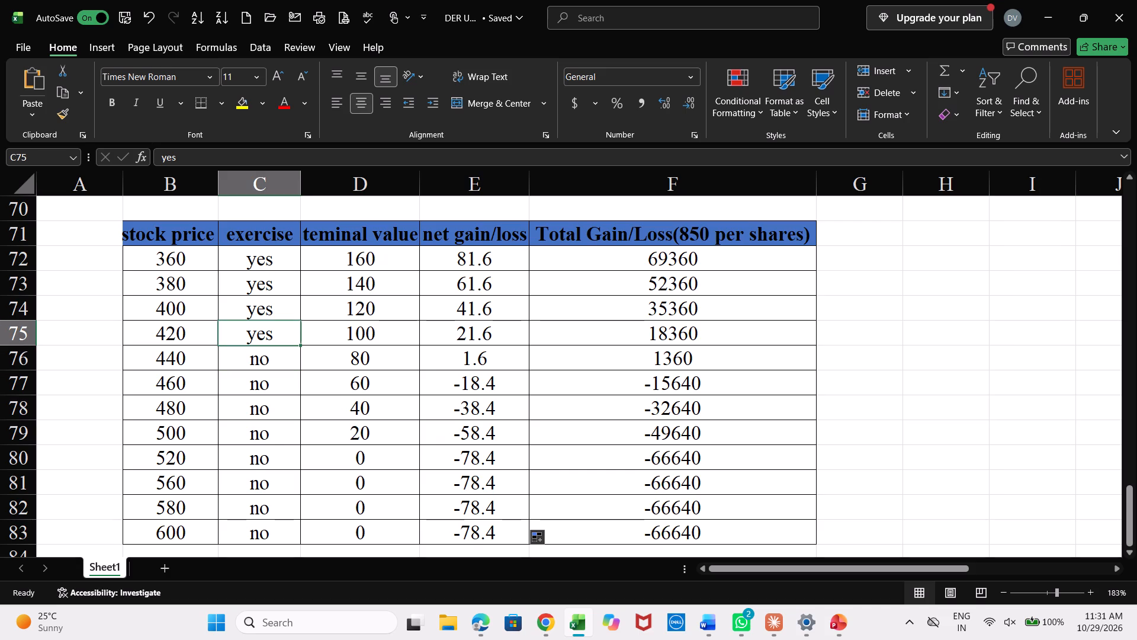
left_click_drag(300, 342, 285, 437)
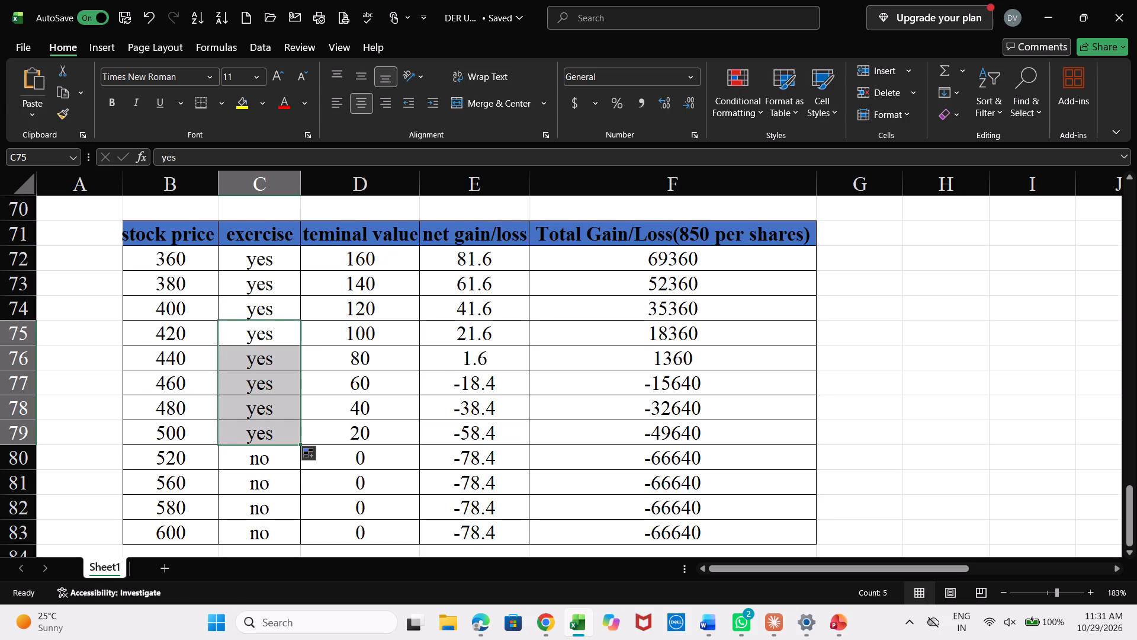
Review the earlier option tables against the question 4 table and check the terminal value formula for stock price 360.
scroll(280, 397, "up", 2)
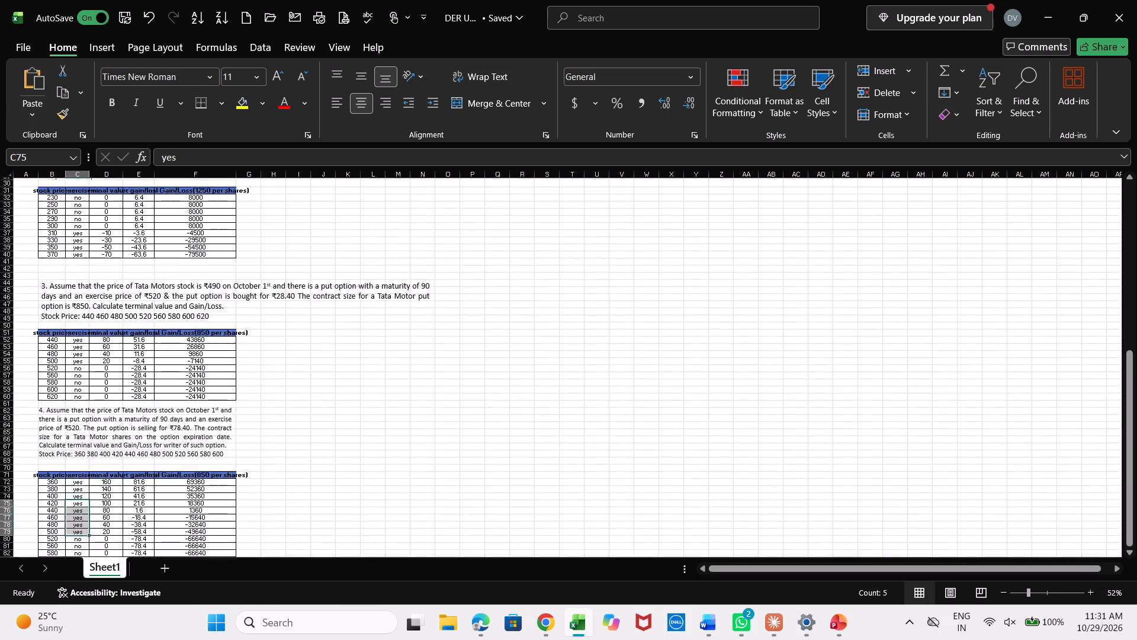
scroll(280, 397, "up", 2)
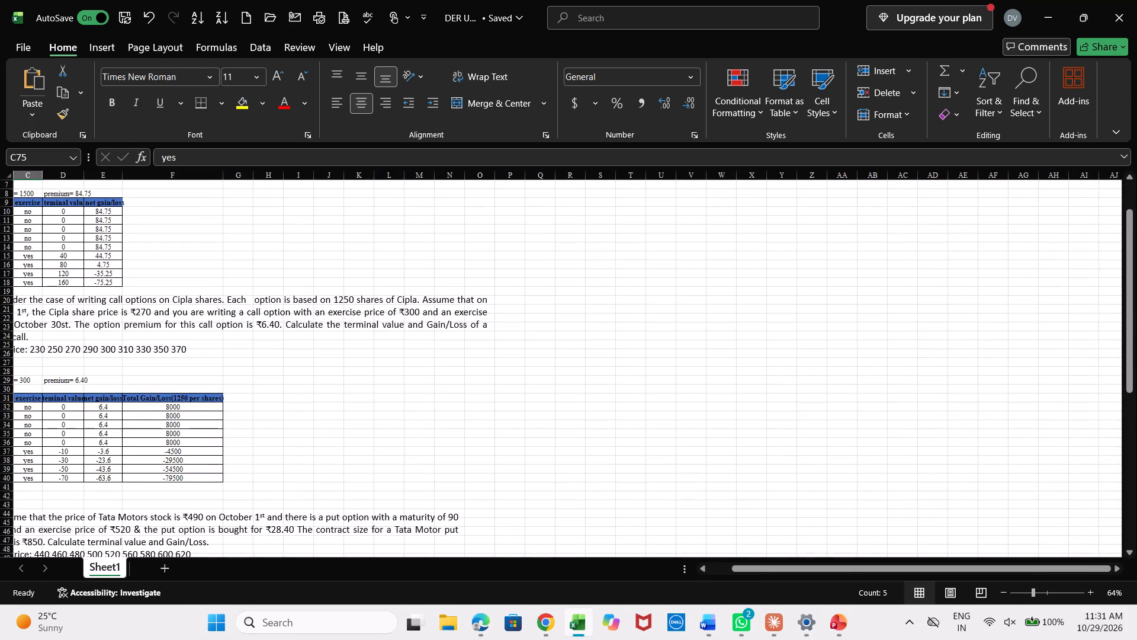
scroll(280, 397, "down", 3)
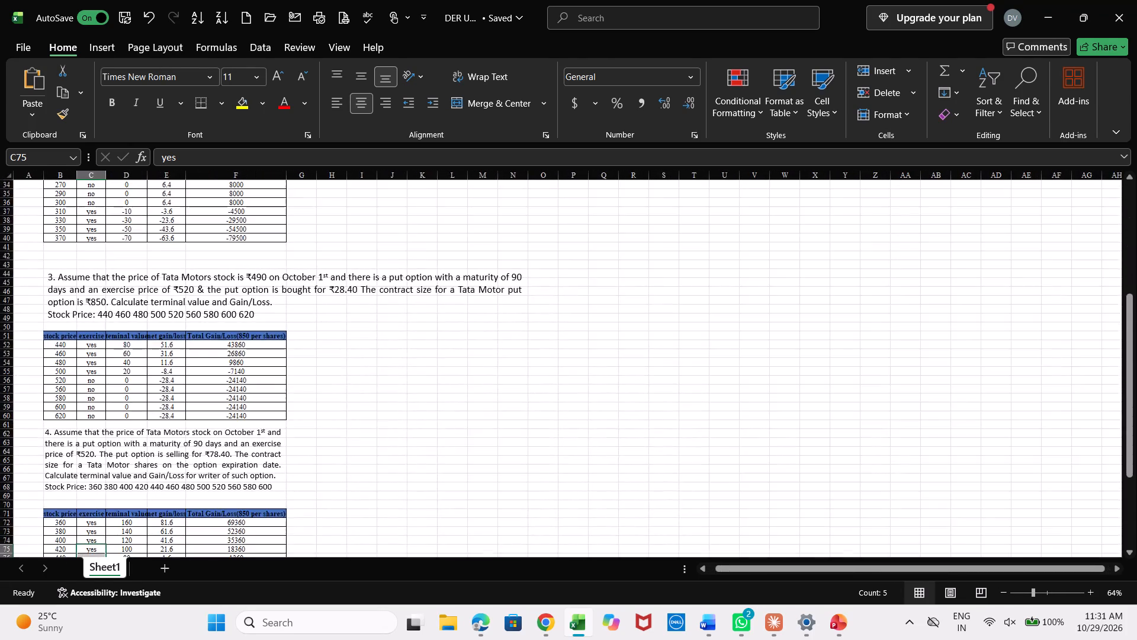
scroll(280, 397, "down", 2)
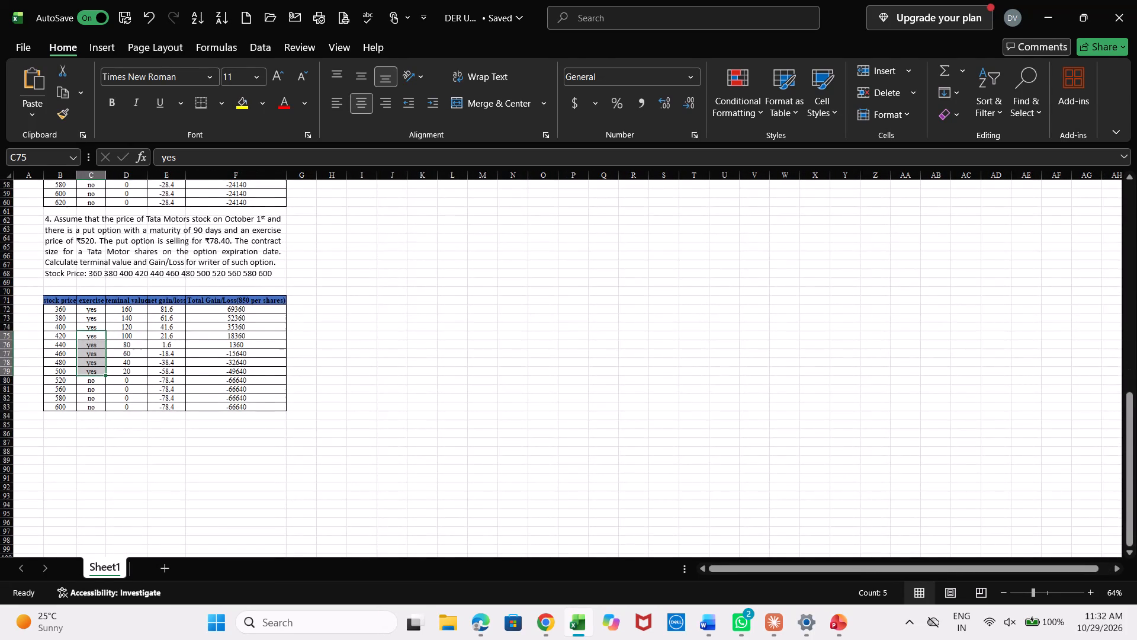
scroll(309, 393, "right", 3)
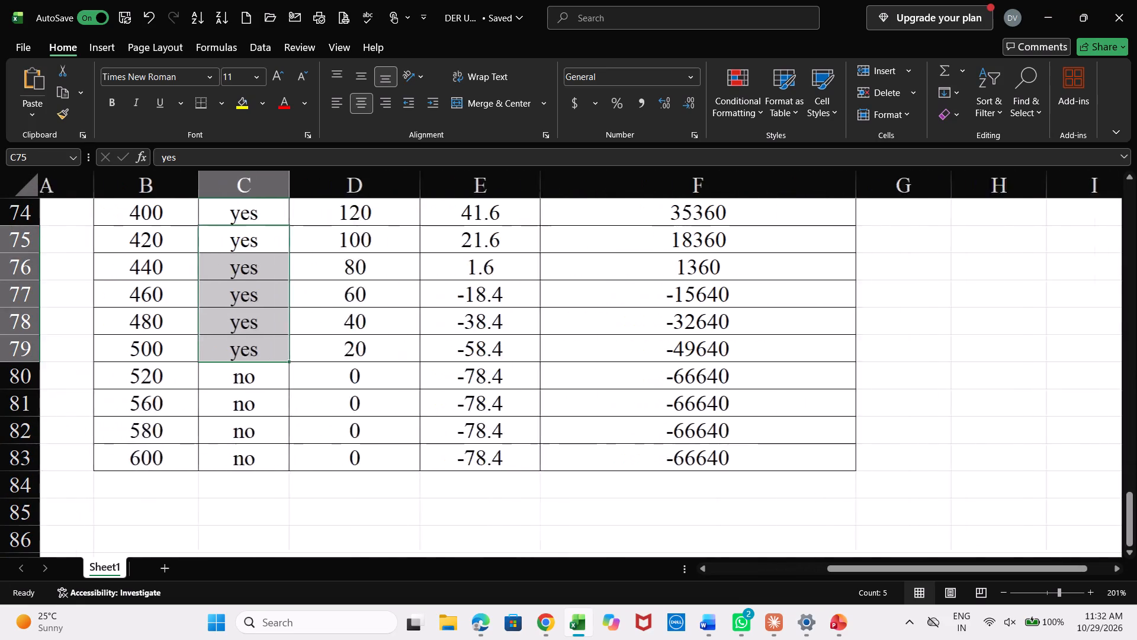
scroll(309, 393, "right", 3)
scroll(309, 393, "up", 1)
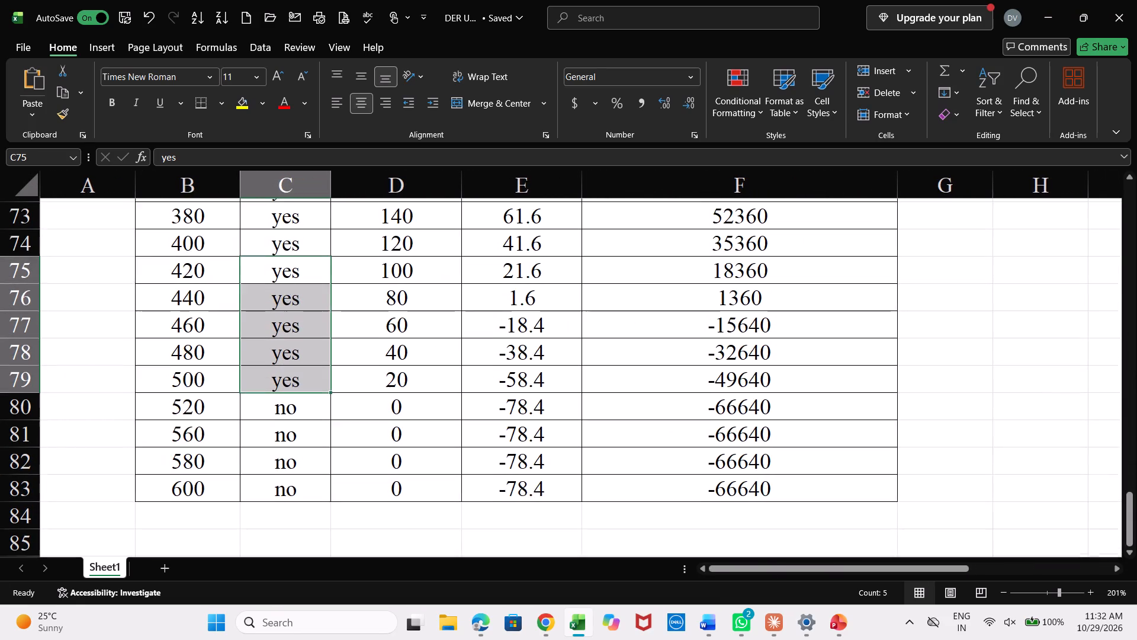
scroll(309, 393, "up", 3)
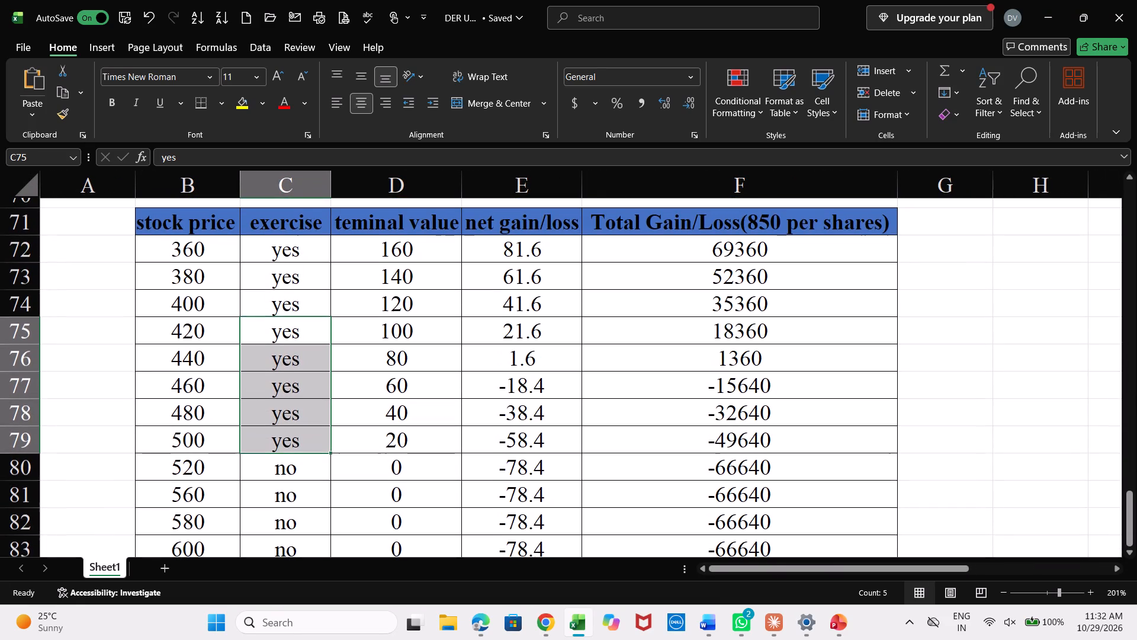
scroll(309, 393, "up", 1)
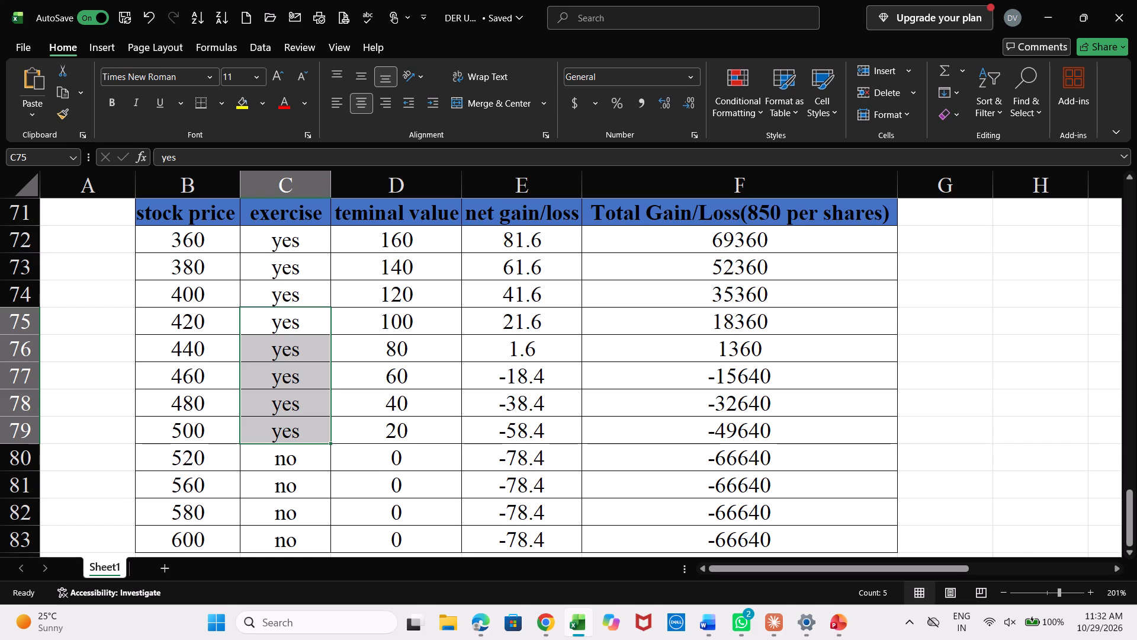
double_click(402, 246)
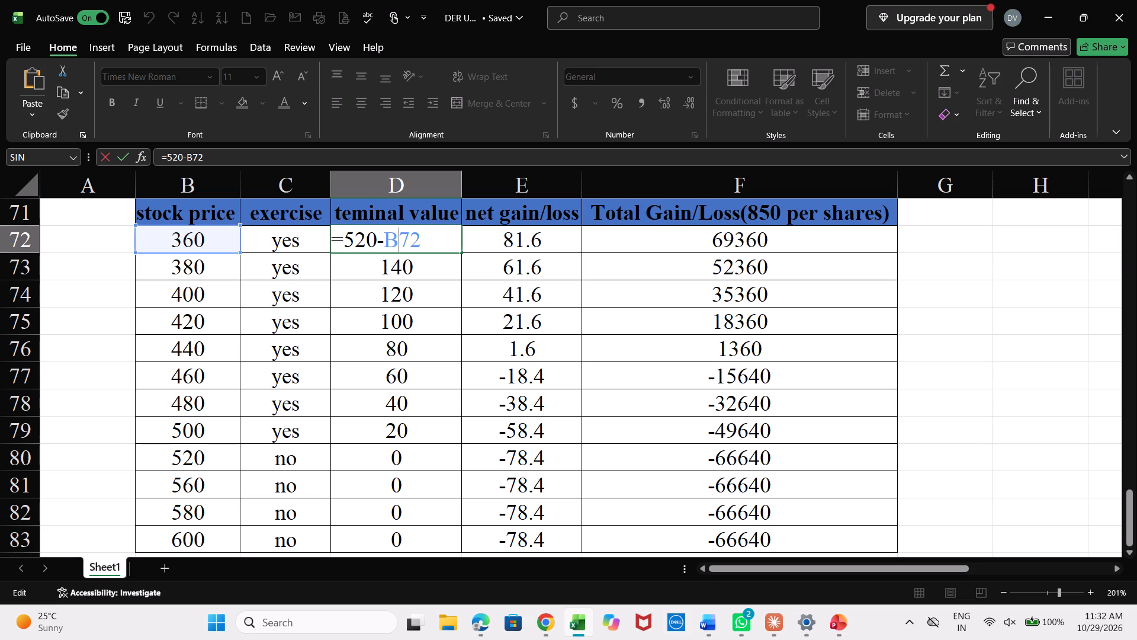
key("Return")
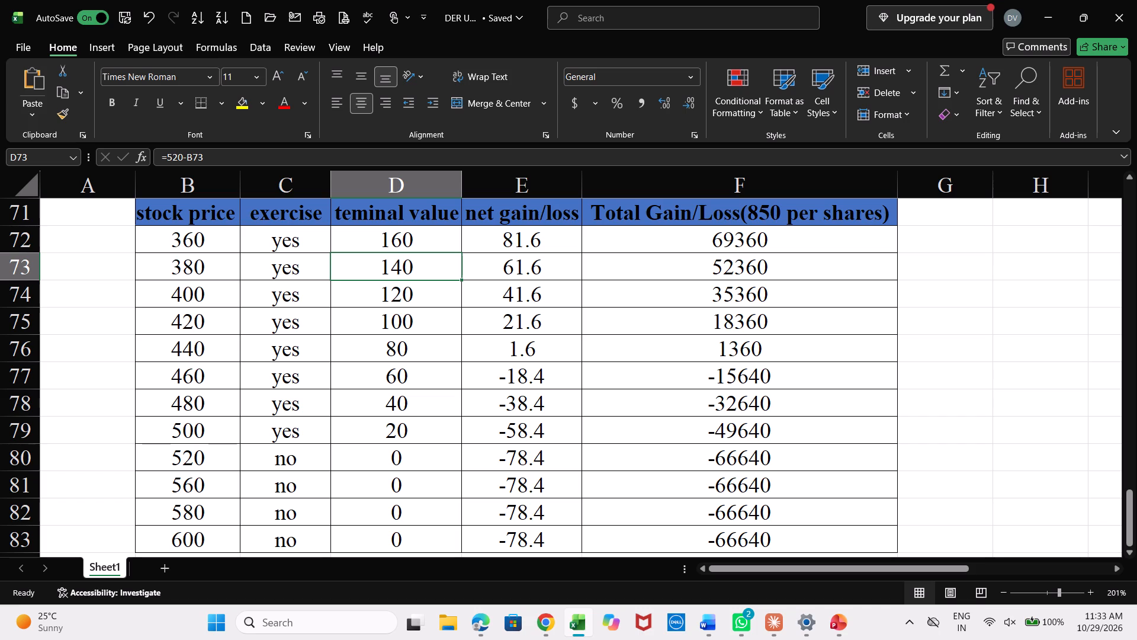
left_click(1084, 343)
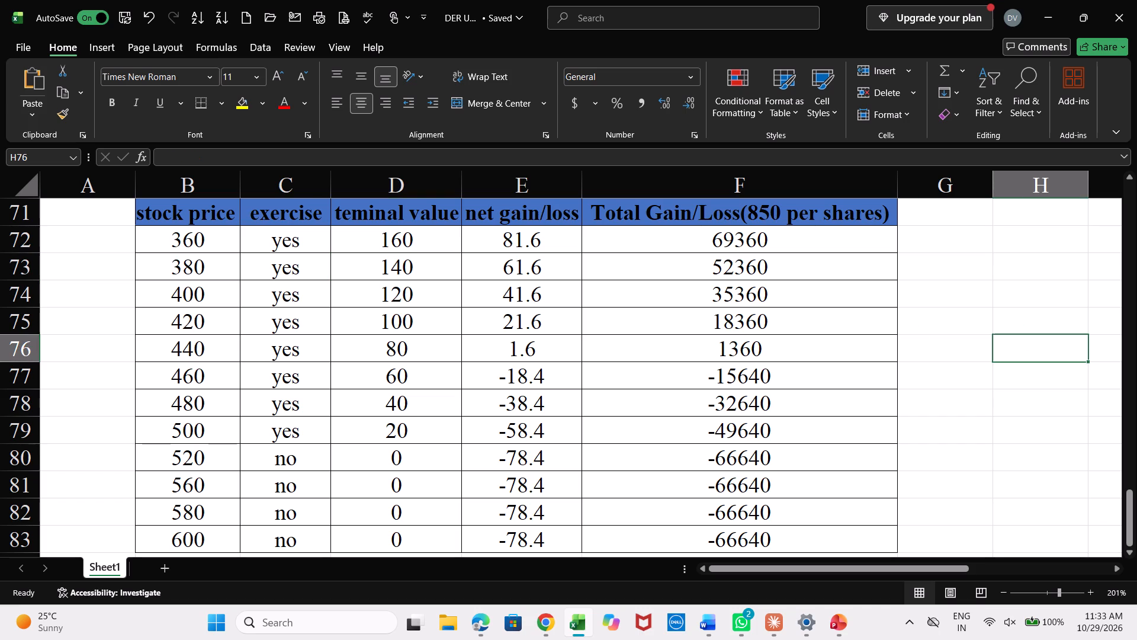
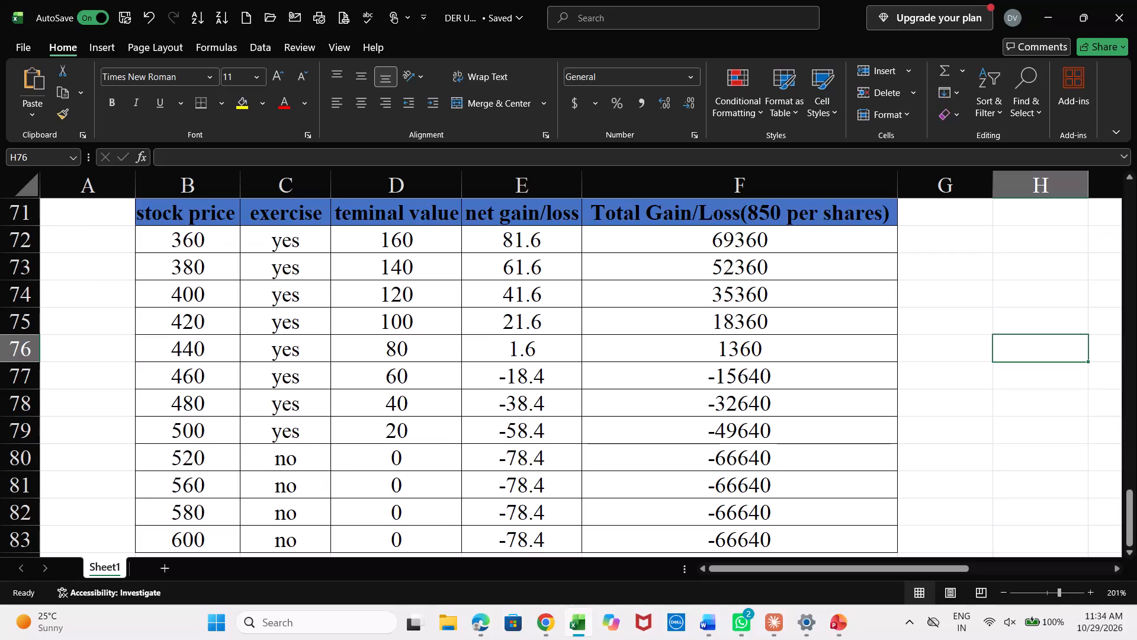
Check the net gain/loss and total gain/loss formulas for stock price 360 against the question 4 text.
double_click(532, 236)
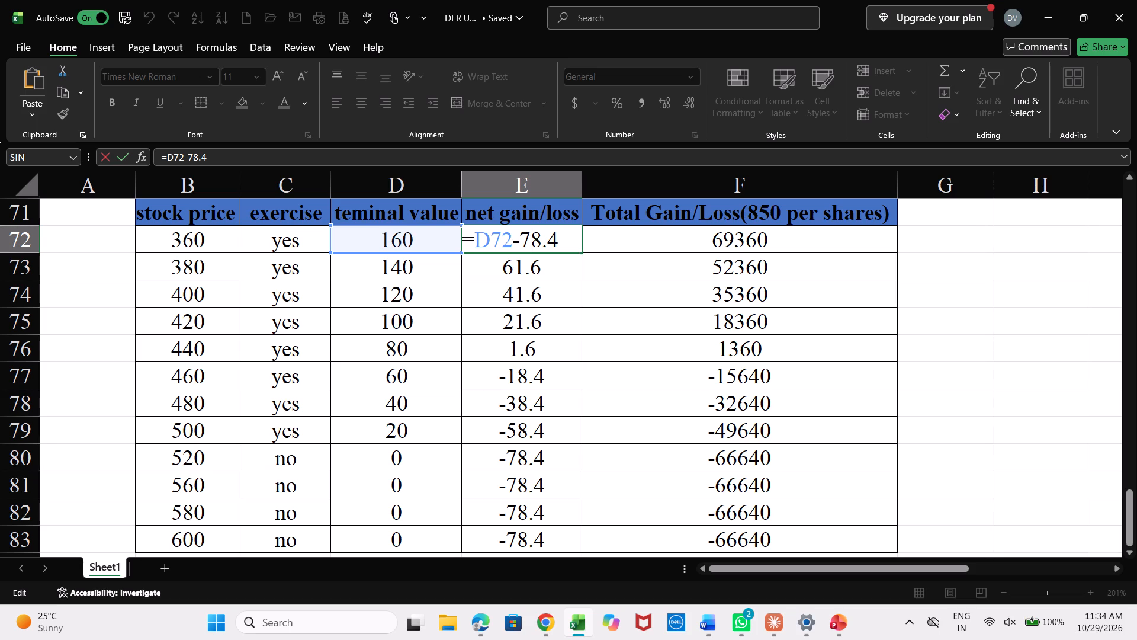
scroll(532, 236, "up", 6)
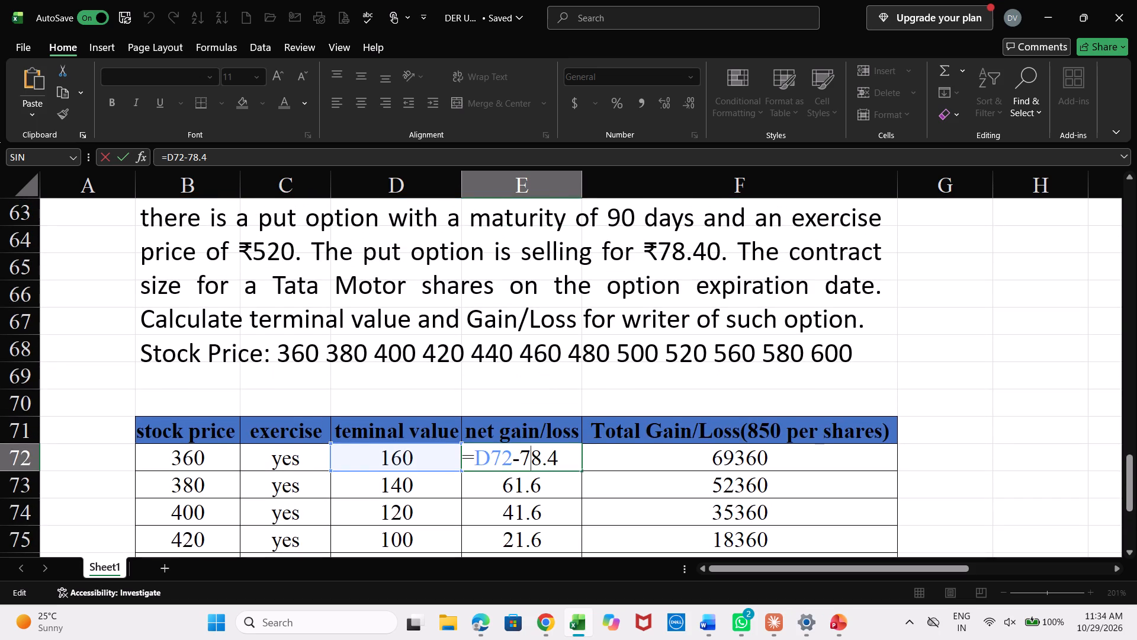
scroll(532, 236, "down", 6)
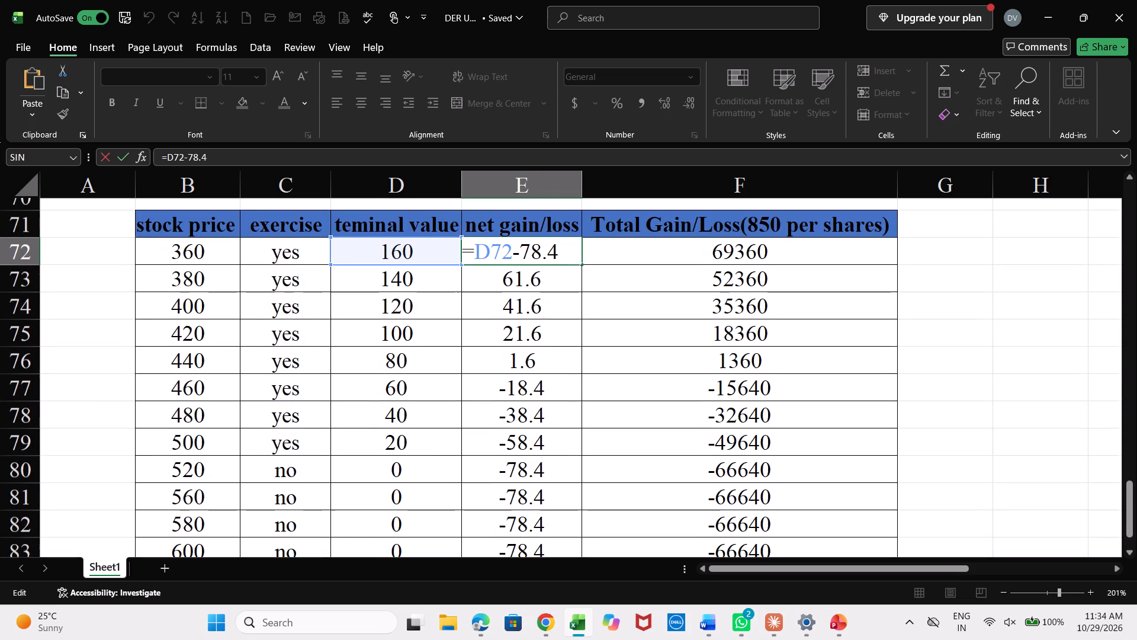
scroll(532, 236, "down", 1)
key("Return")
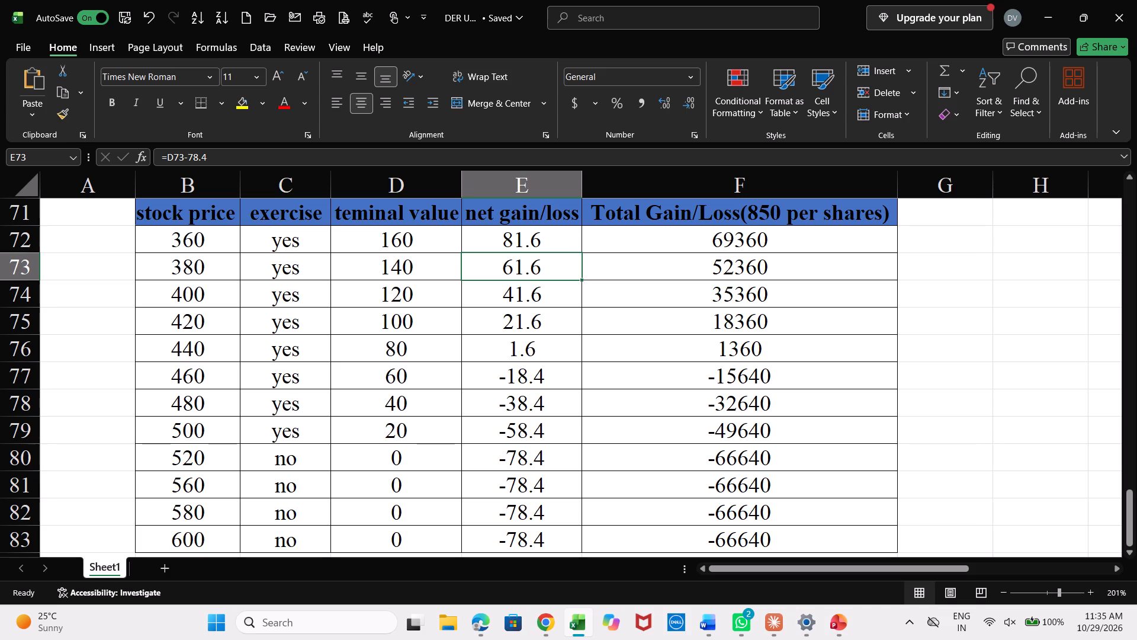
left_click(754, 240)
double_click(843, 232)
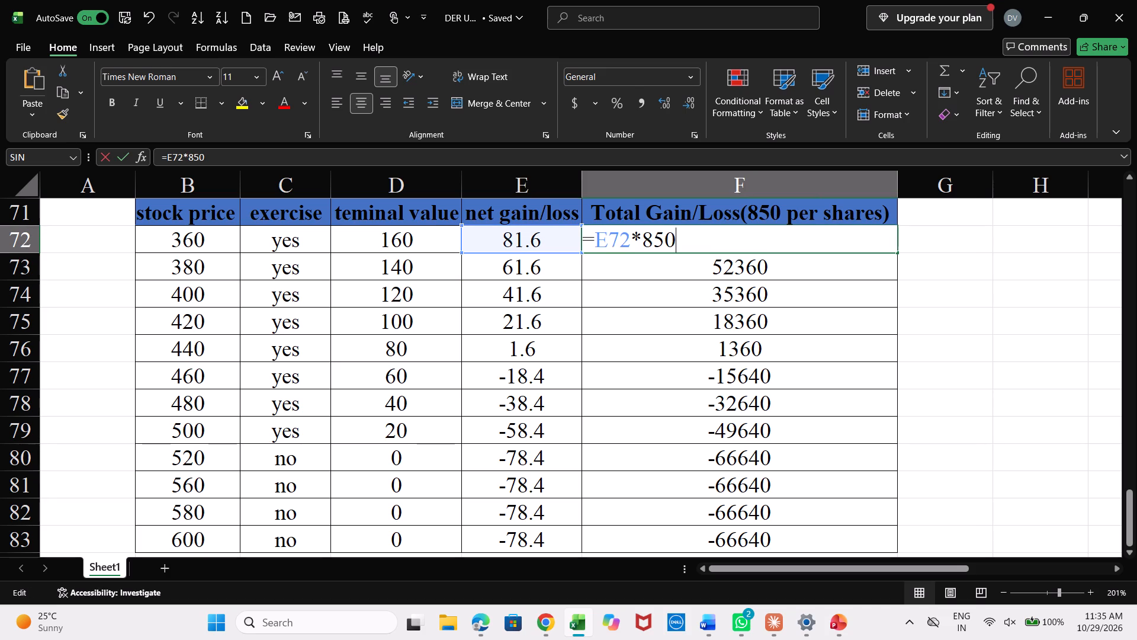
scroll(842, 232, "down", 1)
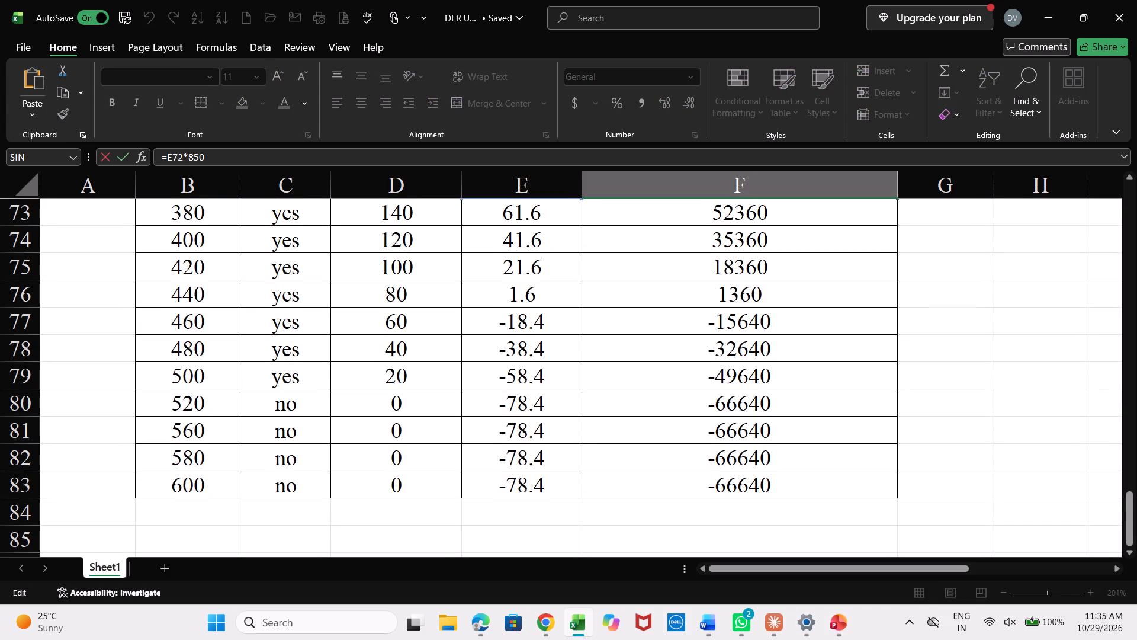
scroll(842, 232, "up", 1)
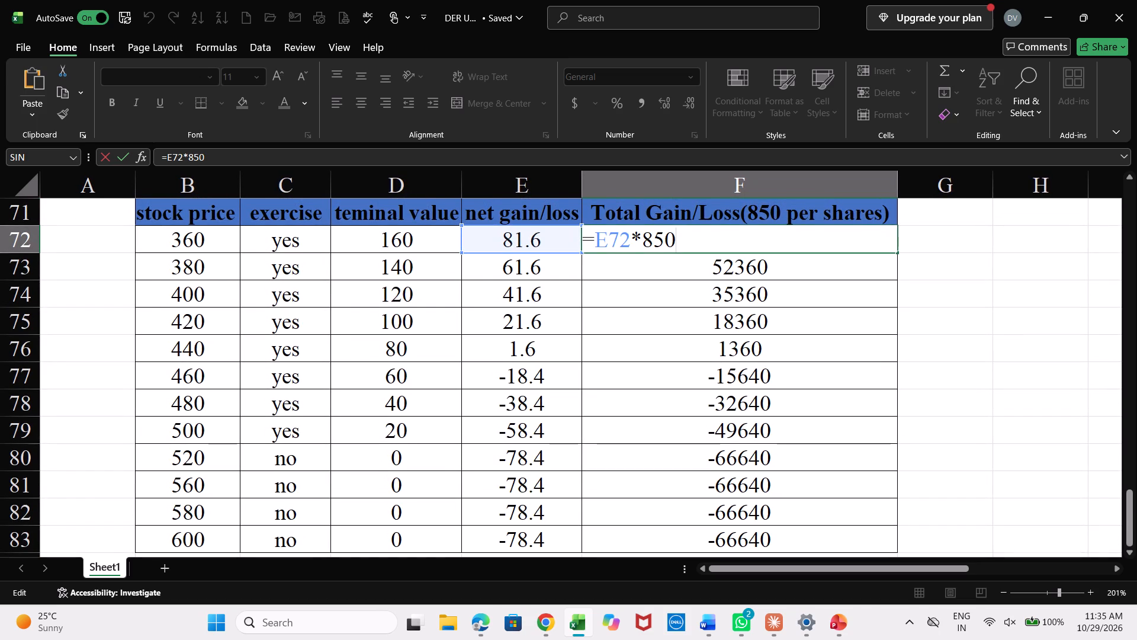
key("Return")
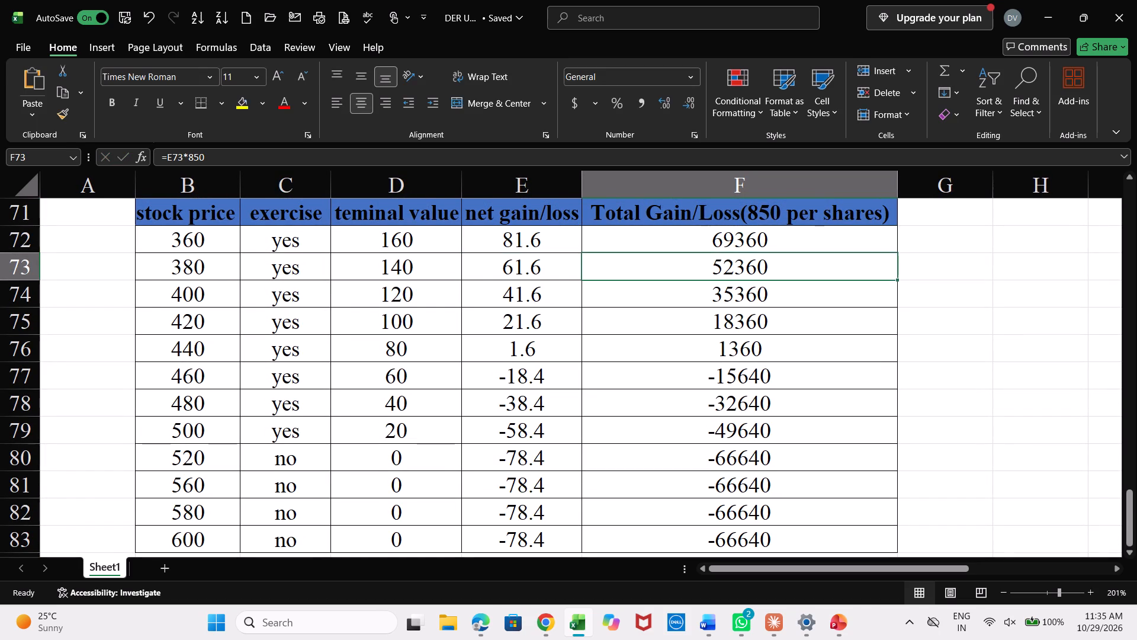
Fill the total gain/loss formula =E72*850 down through row 83 of the question 4 table.
left_click(836, 240)
left_click_drag(898, 249, 882, 477)
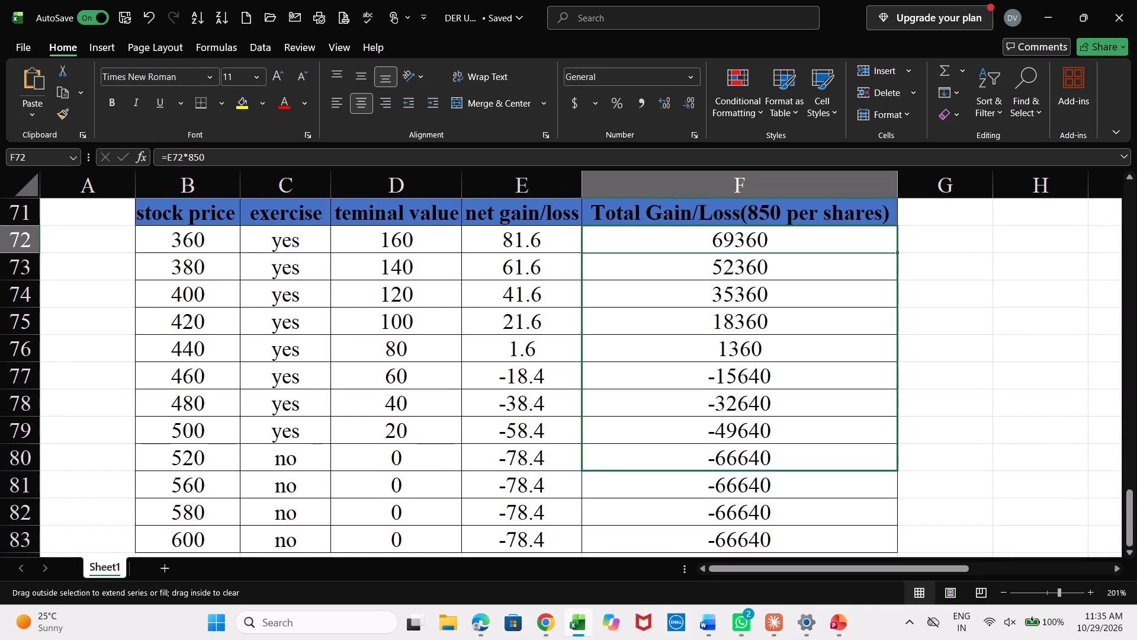
left_click_drag(882, 477, 882, 459)
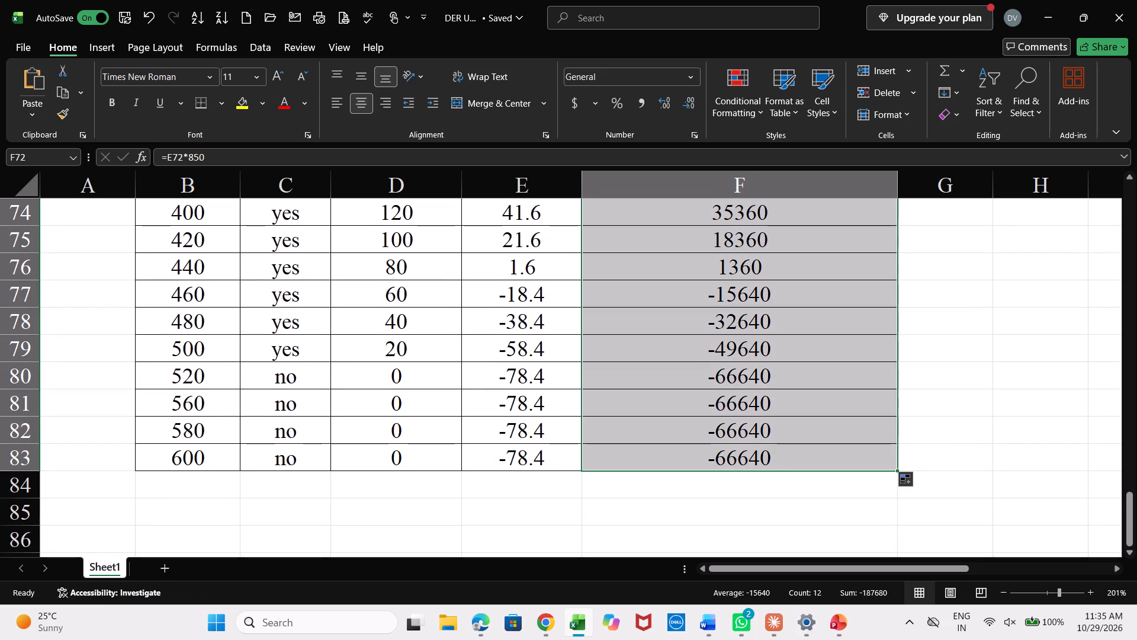
scroll(1001, 389, "up", 1)
left_click(1001, 389)
scroll(873, 326, "up", 1)
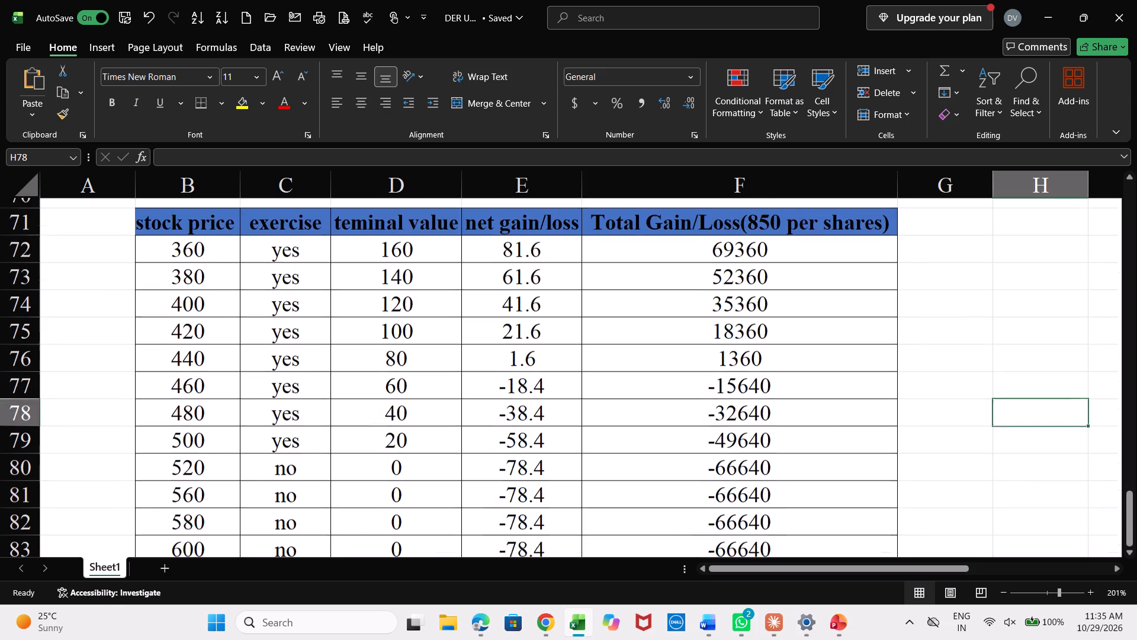
Change the net gain/loss formula for stock price 360 to =78.4-D72, the option writer's view.
scroll(873, 326, "up", 1)
left_click(789, 279)
double_click(782, 268)
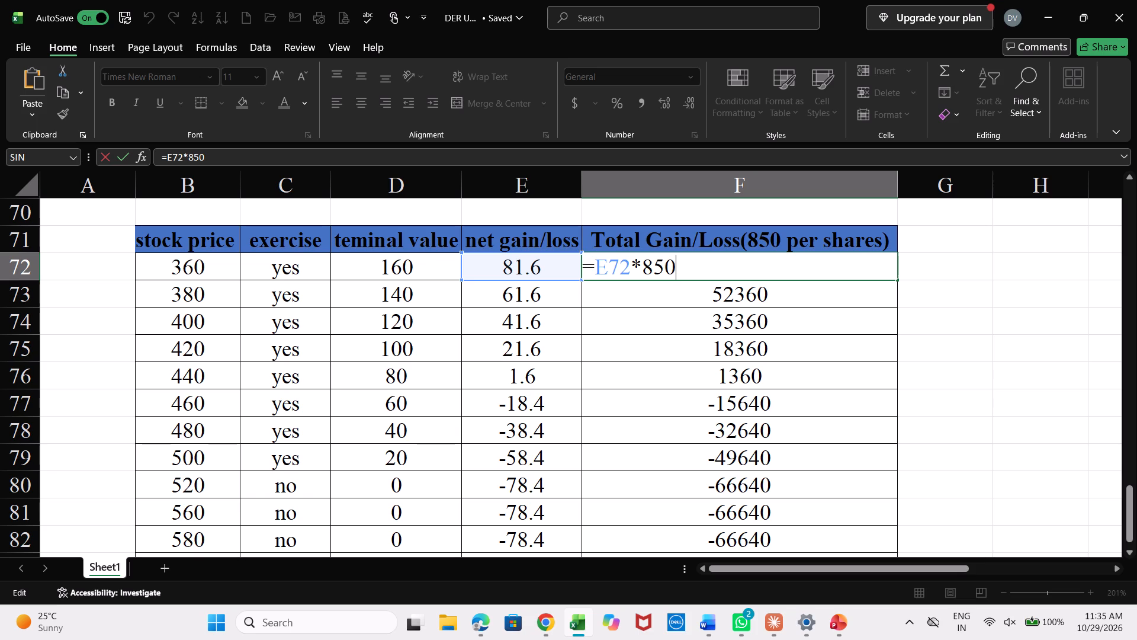
double_click(558, 265)
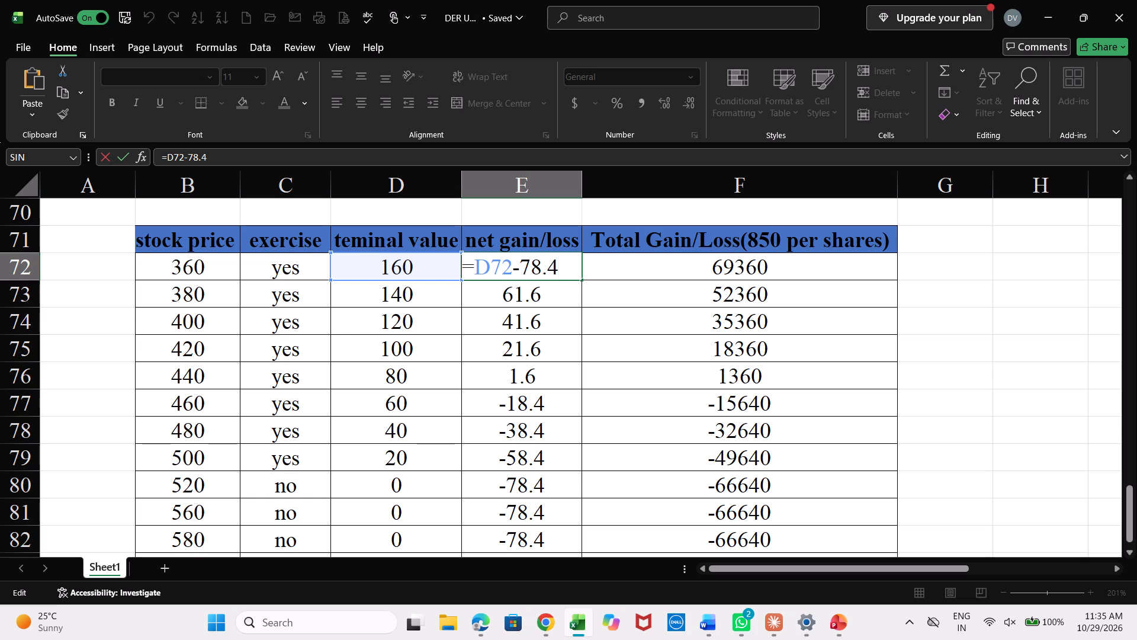
key("BackSpace")
key("BackSpace")
key("BackSpace")
key("BackSpace")
key("BackSpace")
key("BackSpace")
key("BackSpace")
key("BackSpace")
type("78.4")
key("BackSpace")
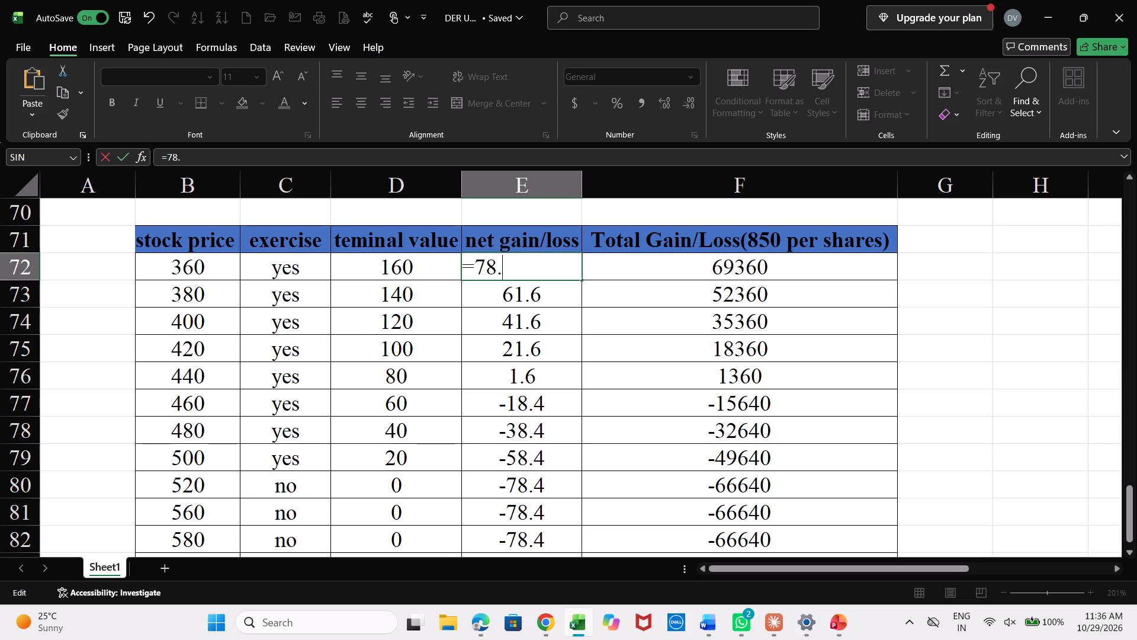
scroll(557, 277, "up", 3)
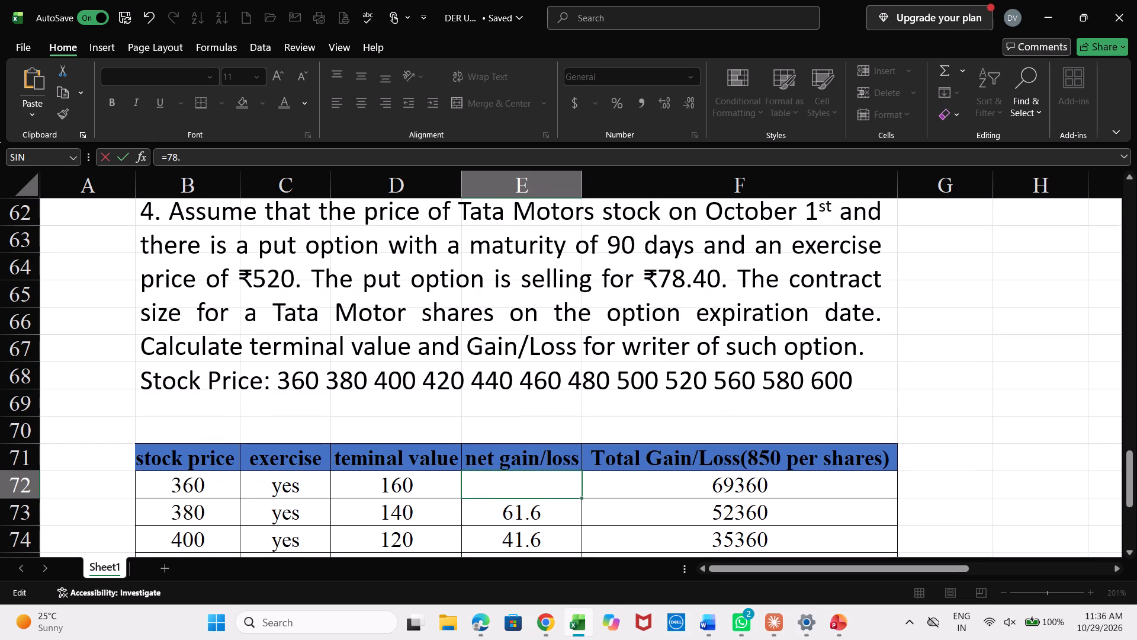
scroll(557, 277, "up", 1)
key("4")
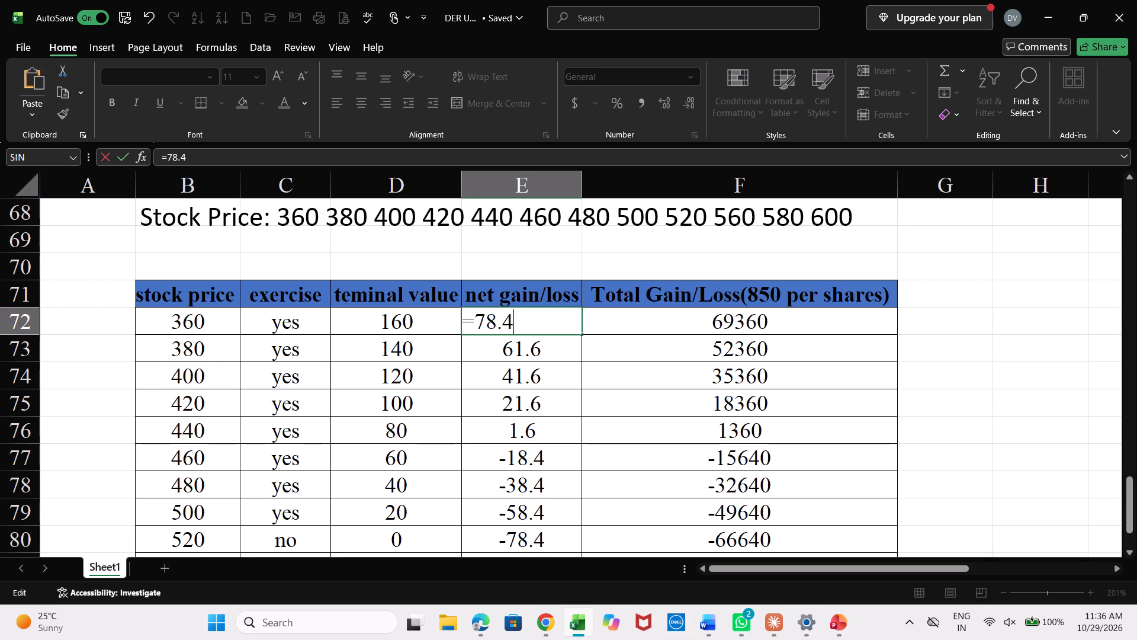
scroll(551, 334, "down", 1)
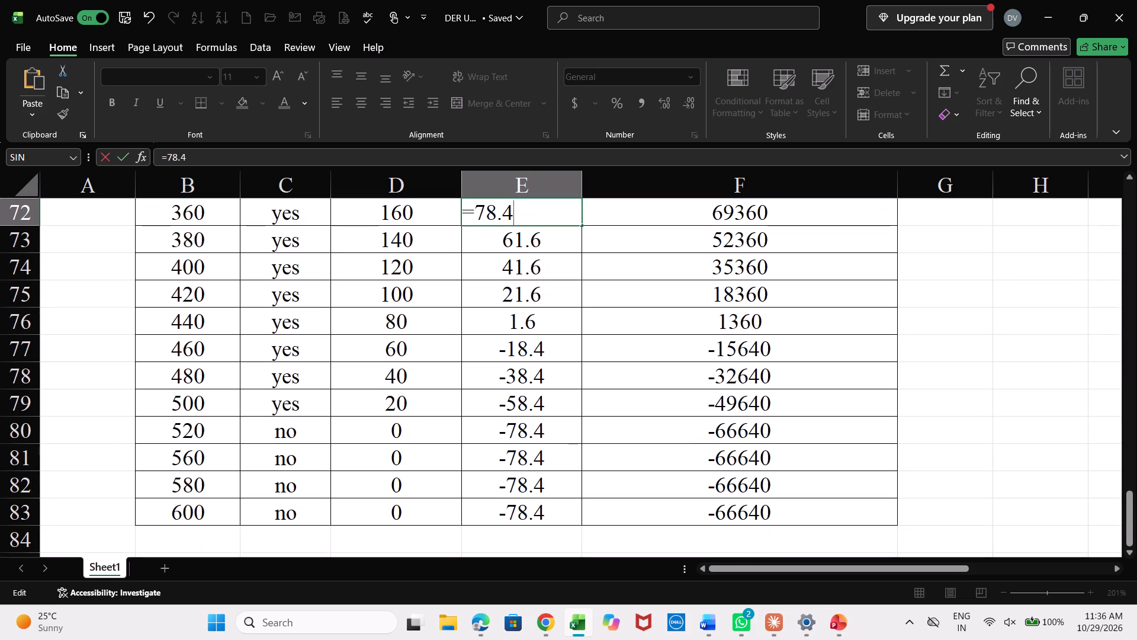
key("minus")
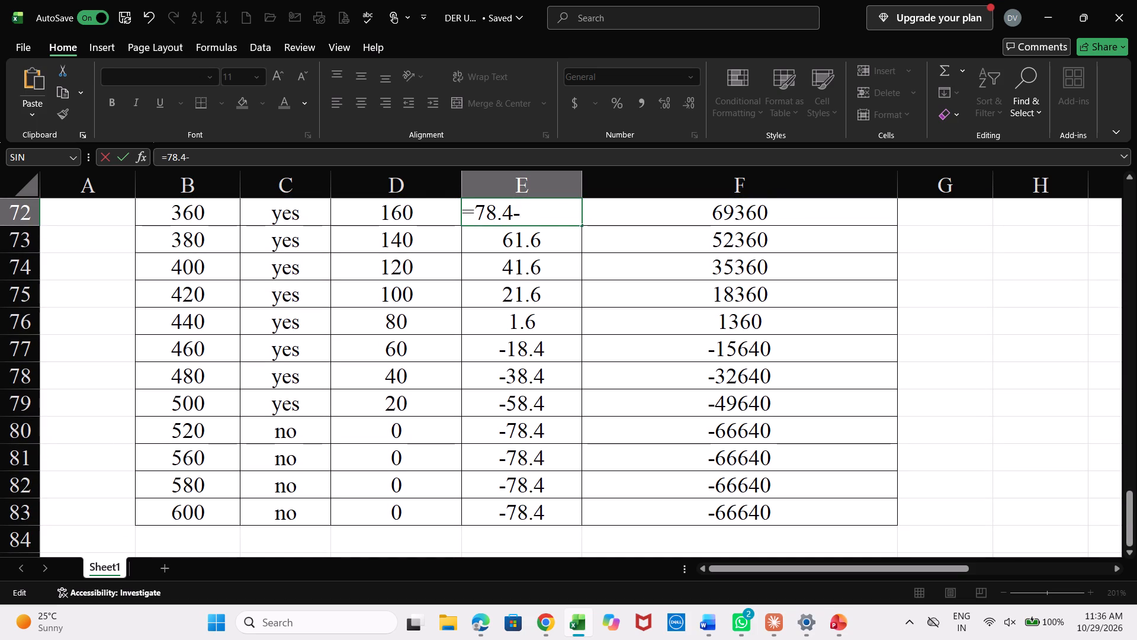
left_click(439, 213)
key("Return")
Fill the net gain/loss formula =78.4-D72 down through row 83 of the question 4 table.
left_click(506, 217)
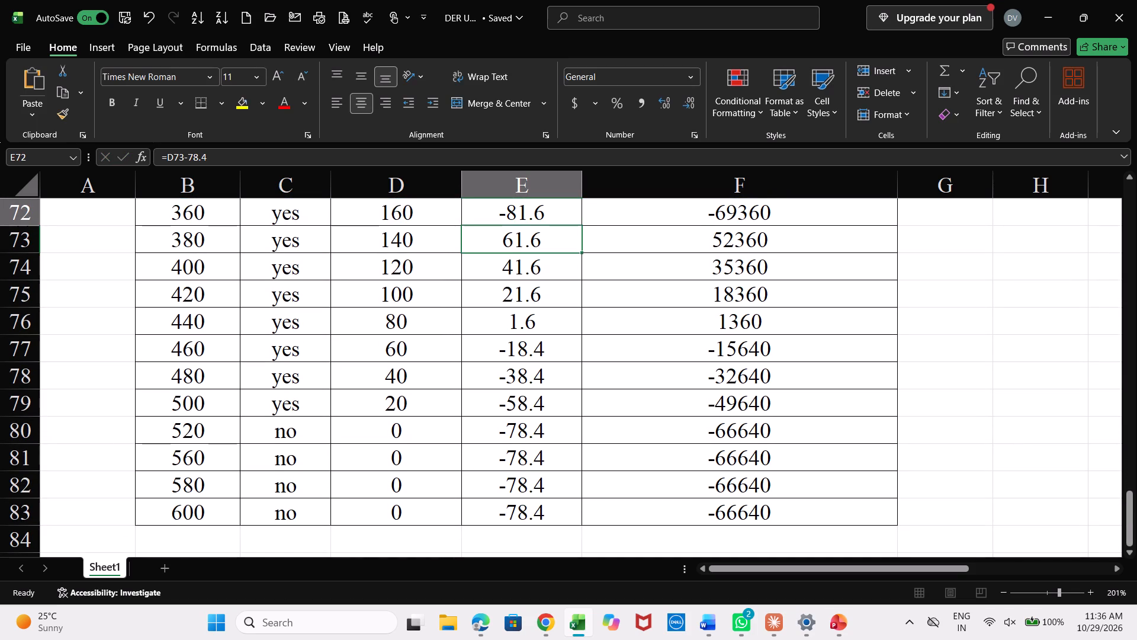
left_click_drag(580, 226, 540, 504)
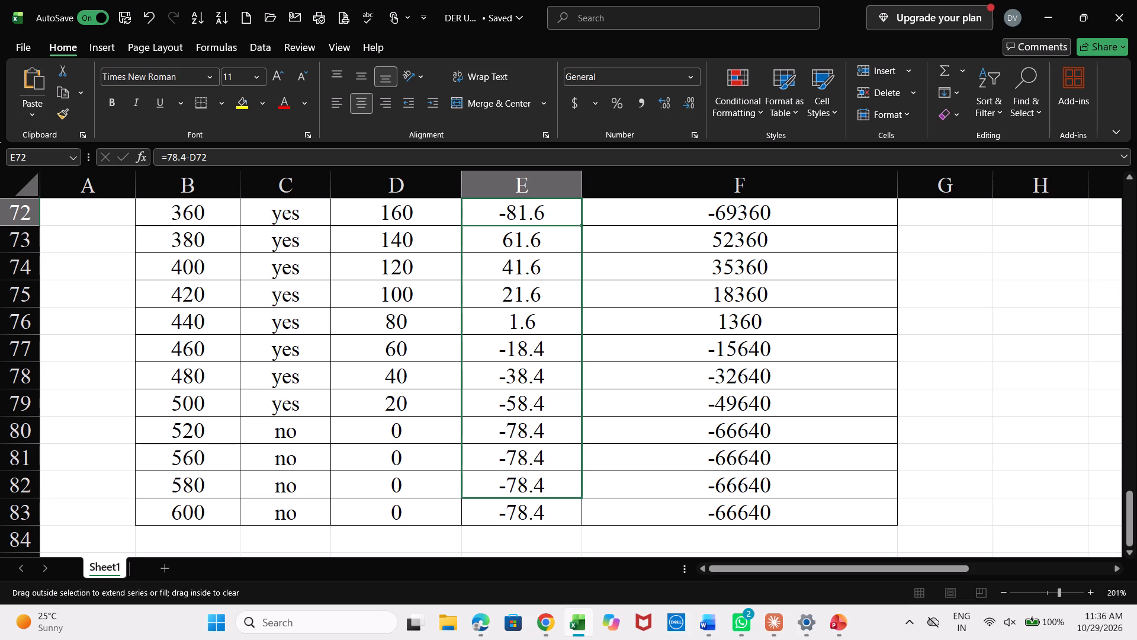
left_click_drag(540, 504, 555, 518)
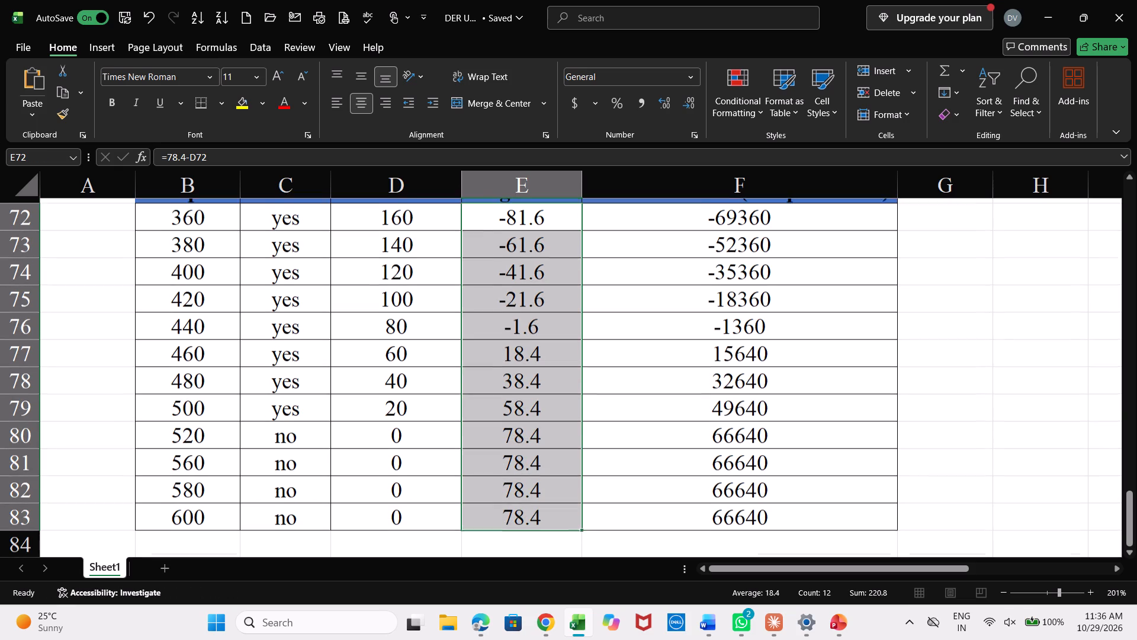
left_click(985, 350)
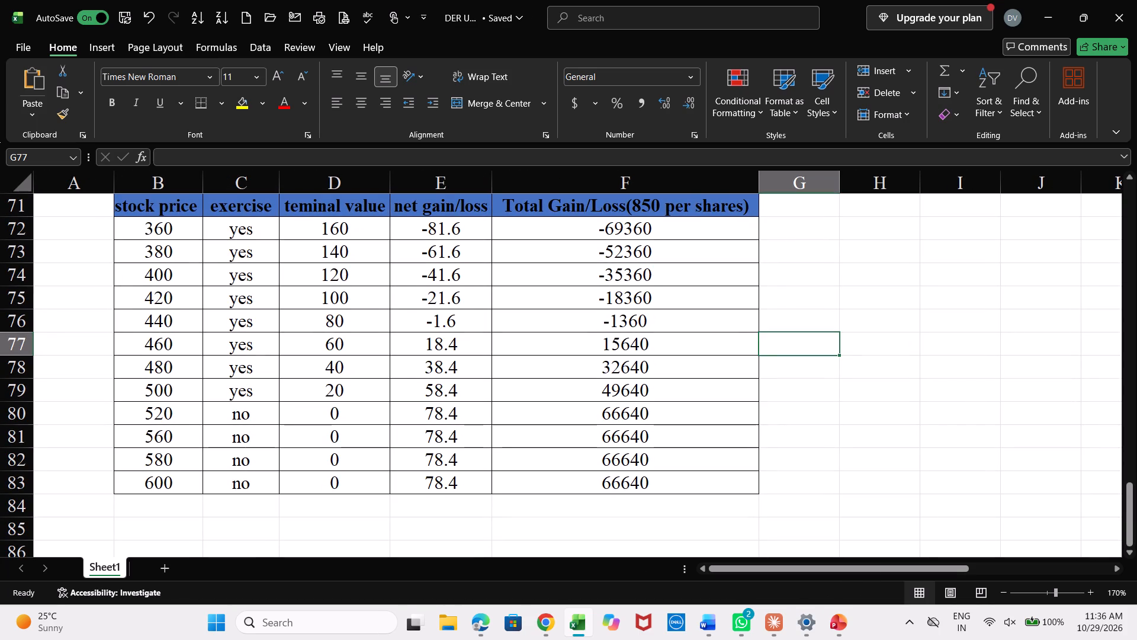
scroll(985, 350, "up", 1)
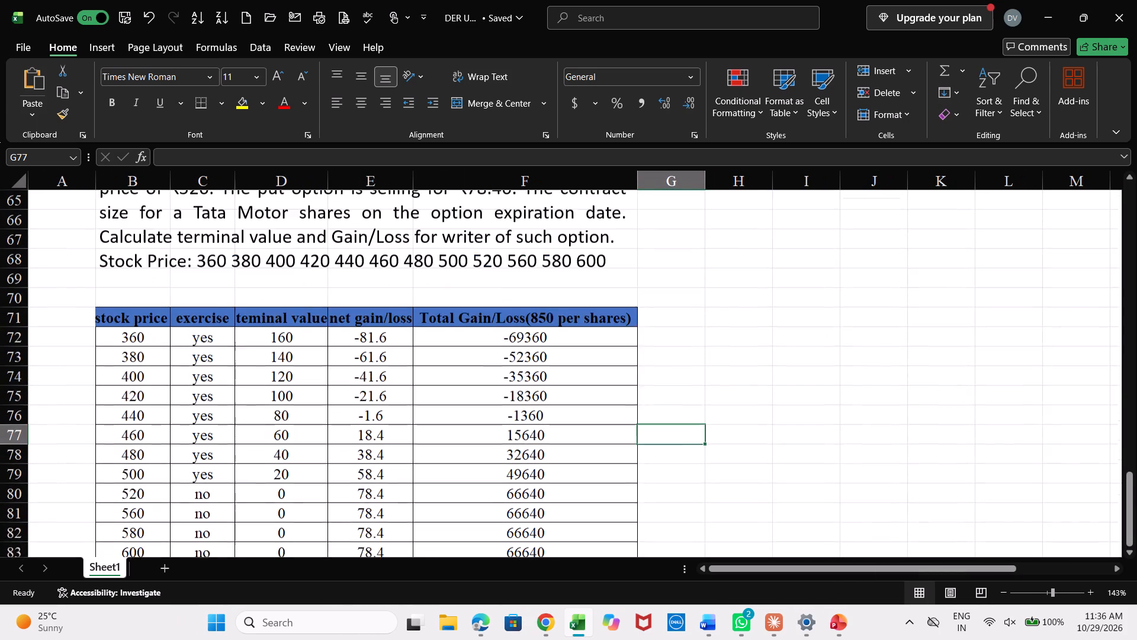
scroll(985, 350, "up", 2)
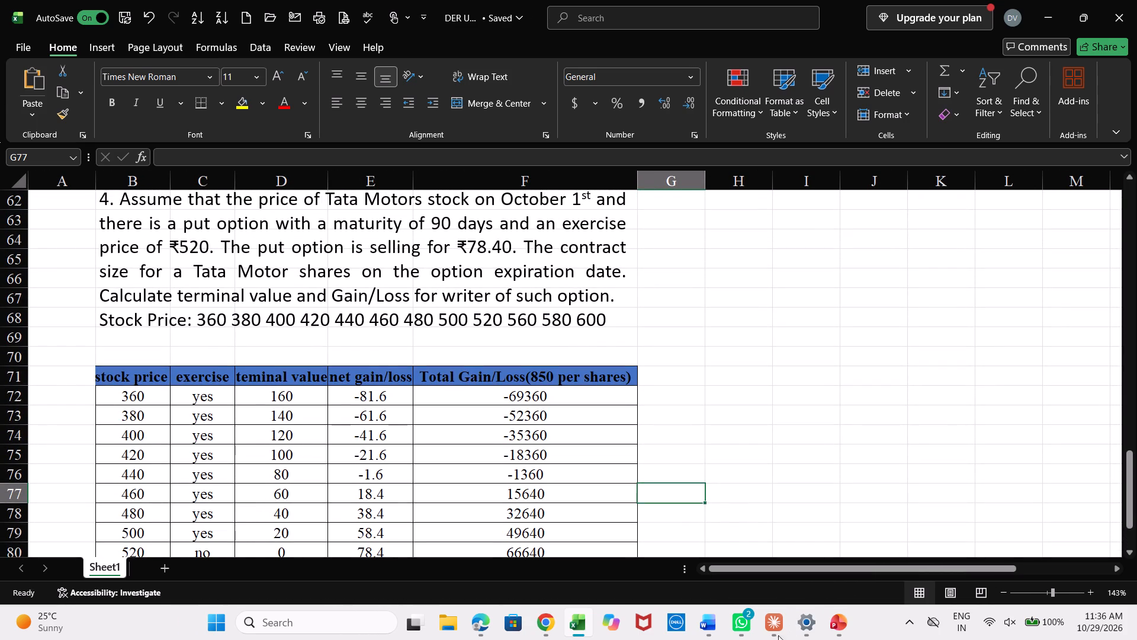
Switch to the Derivatives_Unit_3_2026 presentation in PowerPoint and nudge slide 31's question text box slightly upward.
left_click(829, 620)
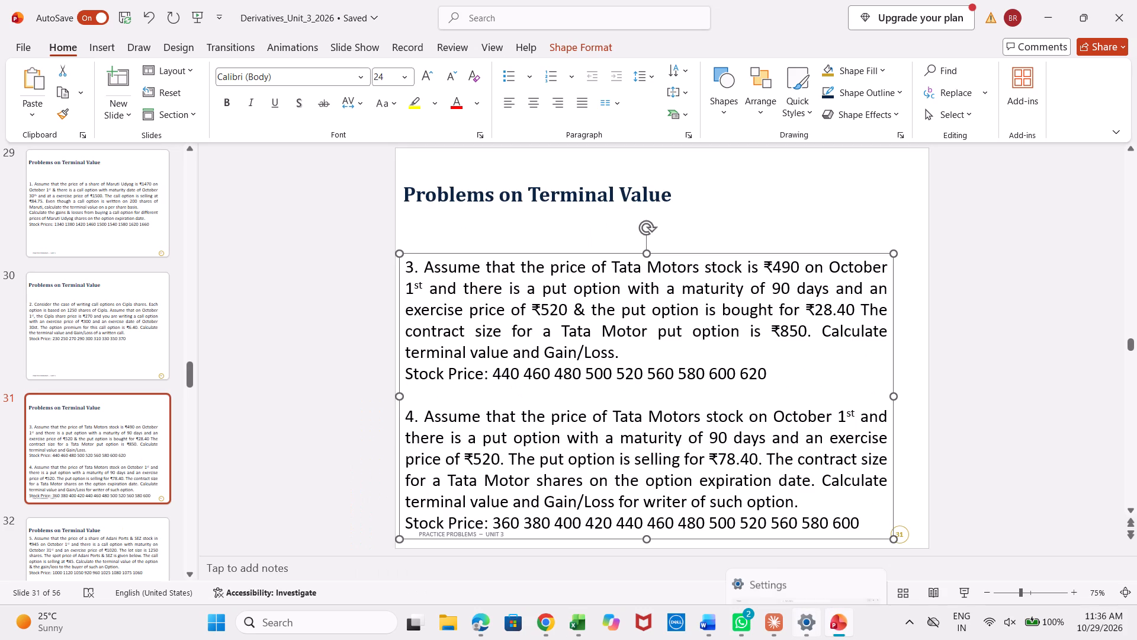
key("Down")
key("Up")
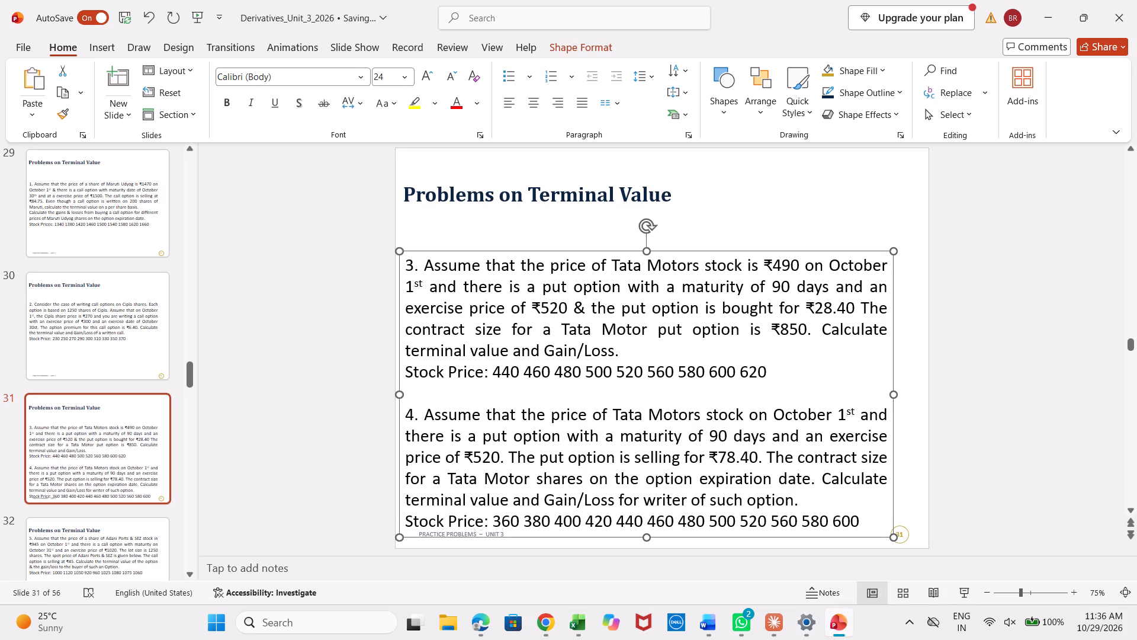
key("Up")
key("Up")
key("Up")
key("Return")
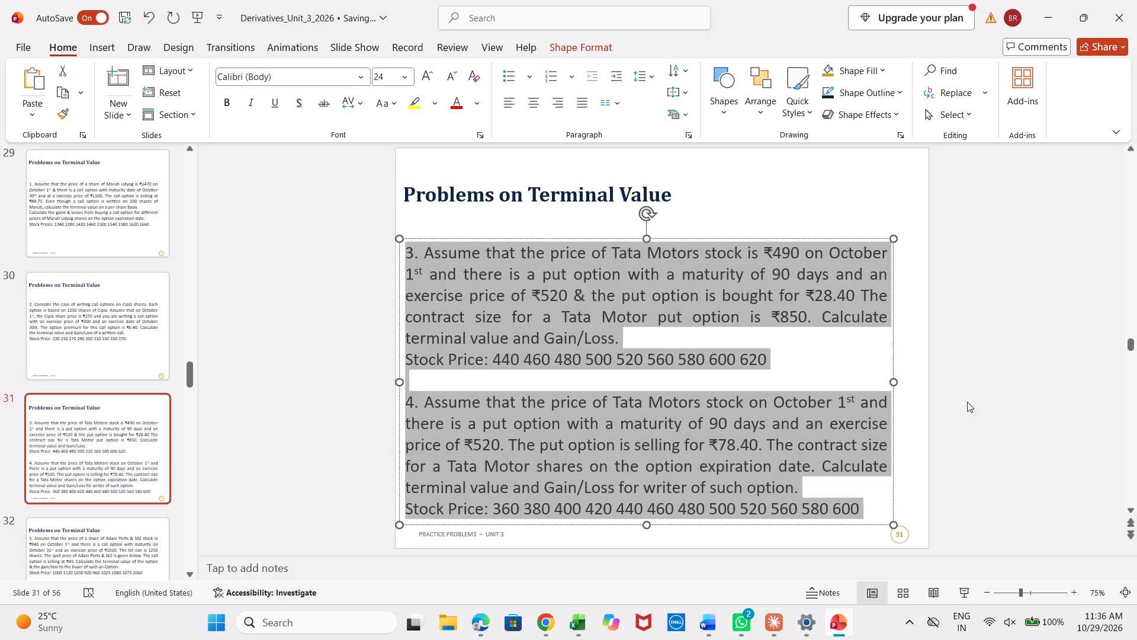
left_click(984, 396)
Copy the full question 5 text about Adani Ports & SEZ, including its stock prices, from slide 32.
key("Down")
key("Down")
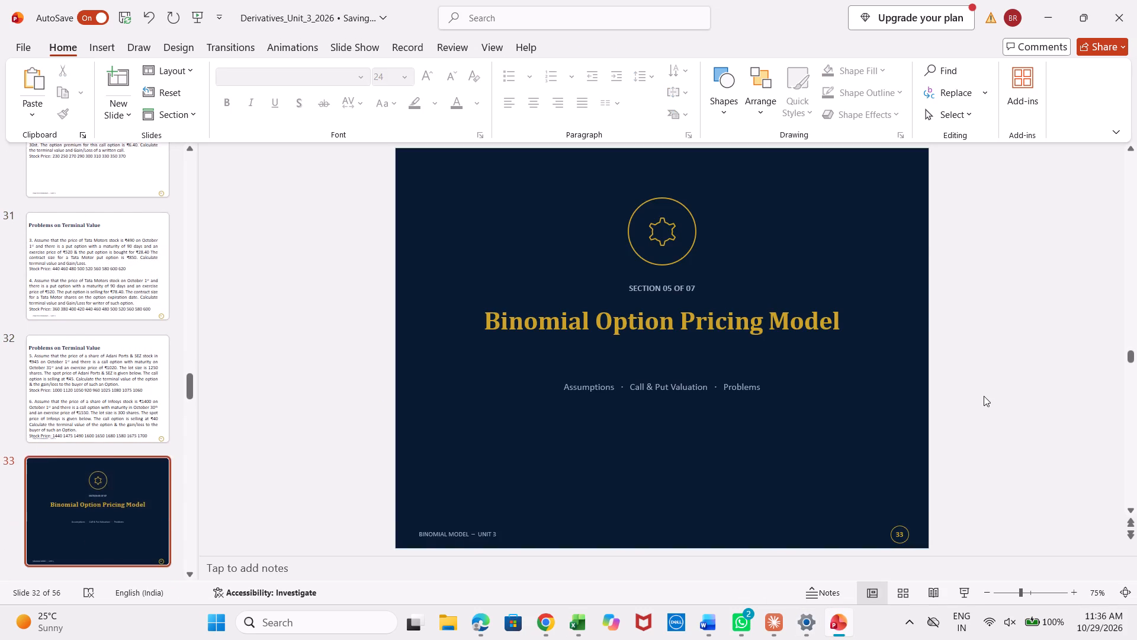
key("Up")
key("Up")
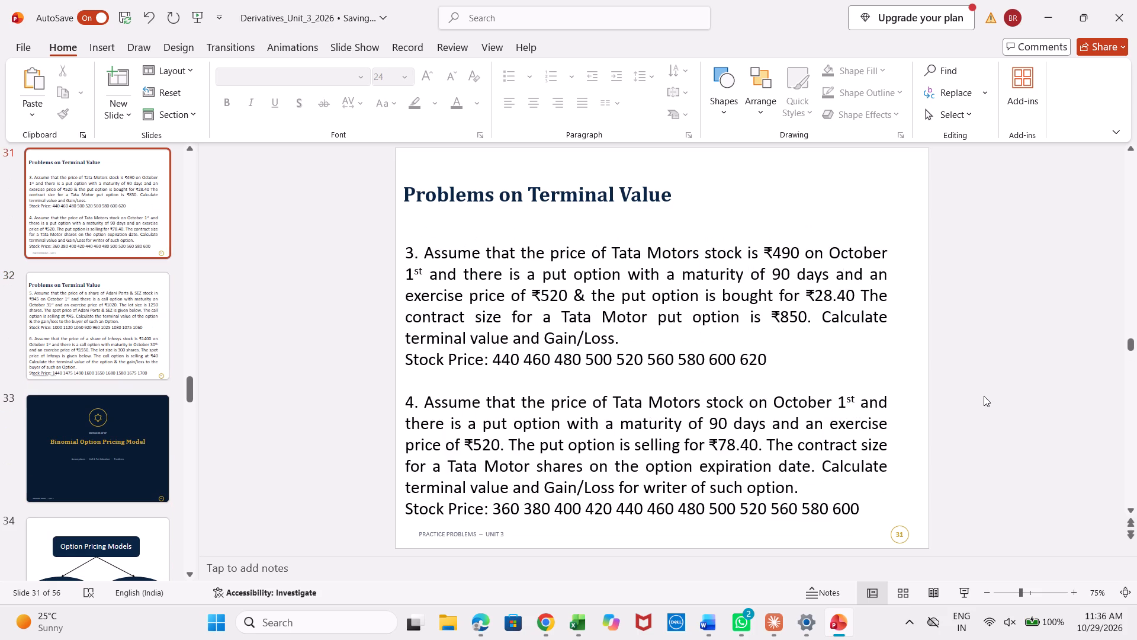
key("Down")
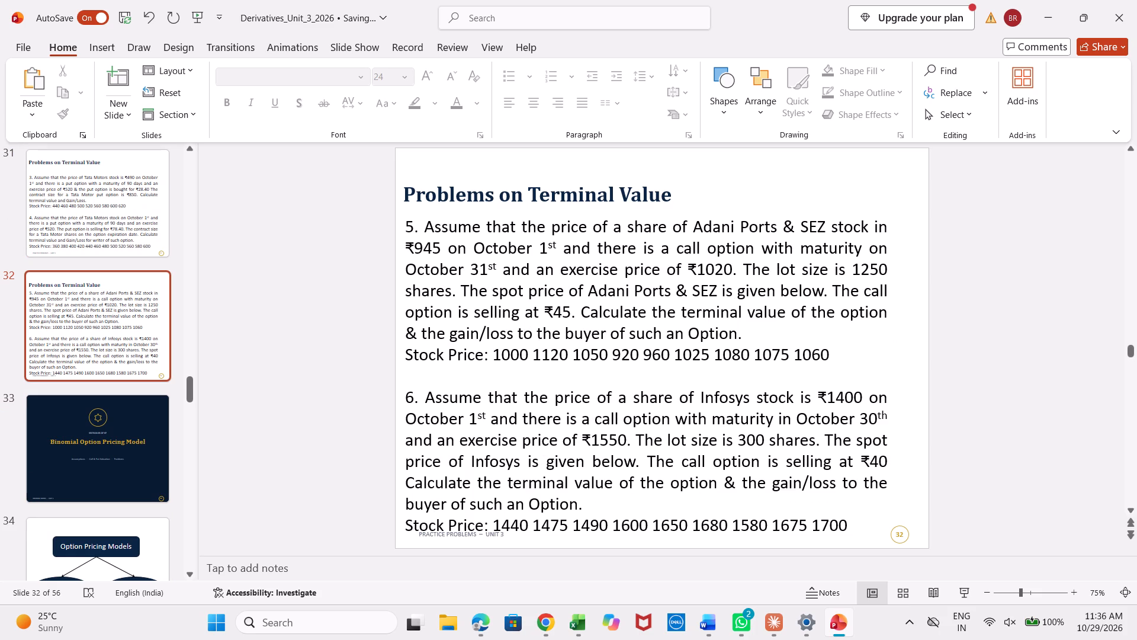
left_click(748, 287)
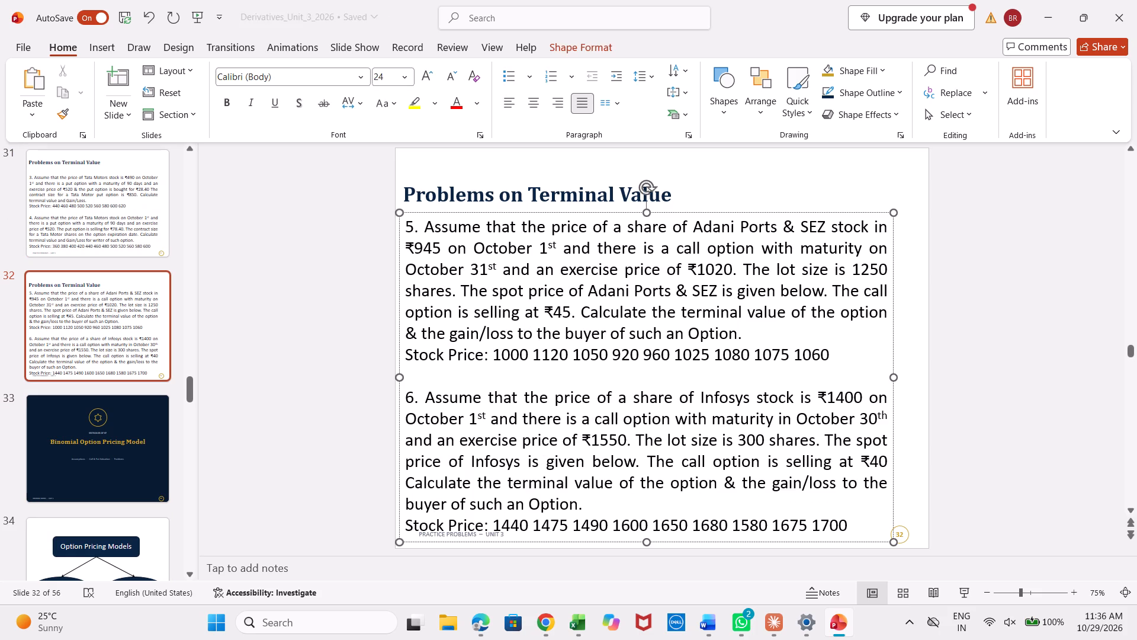
left_click_drag(840, 350, 409, 224)
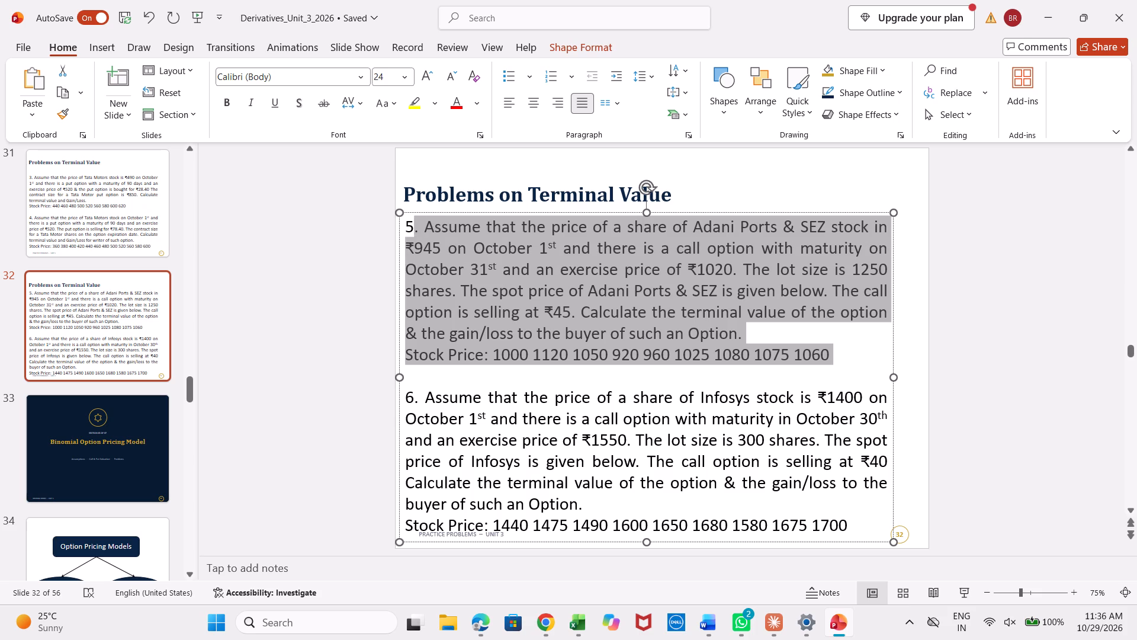
left_click_drag(409, 224, 405, 223)
key("ctrl+c")
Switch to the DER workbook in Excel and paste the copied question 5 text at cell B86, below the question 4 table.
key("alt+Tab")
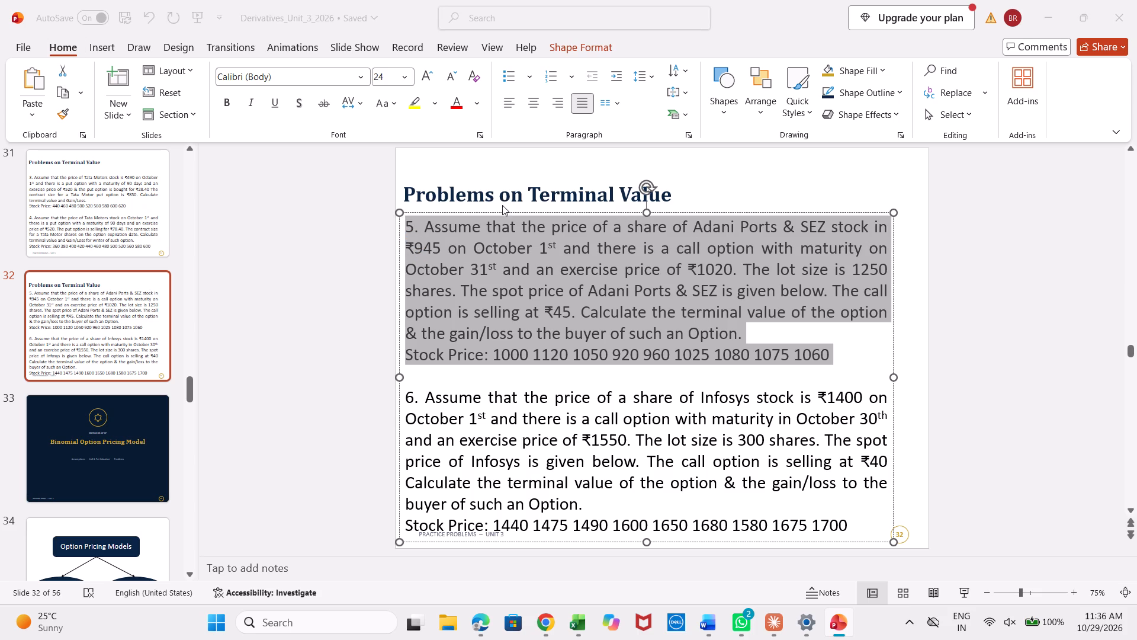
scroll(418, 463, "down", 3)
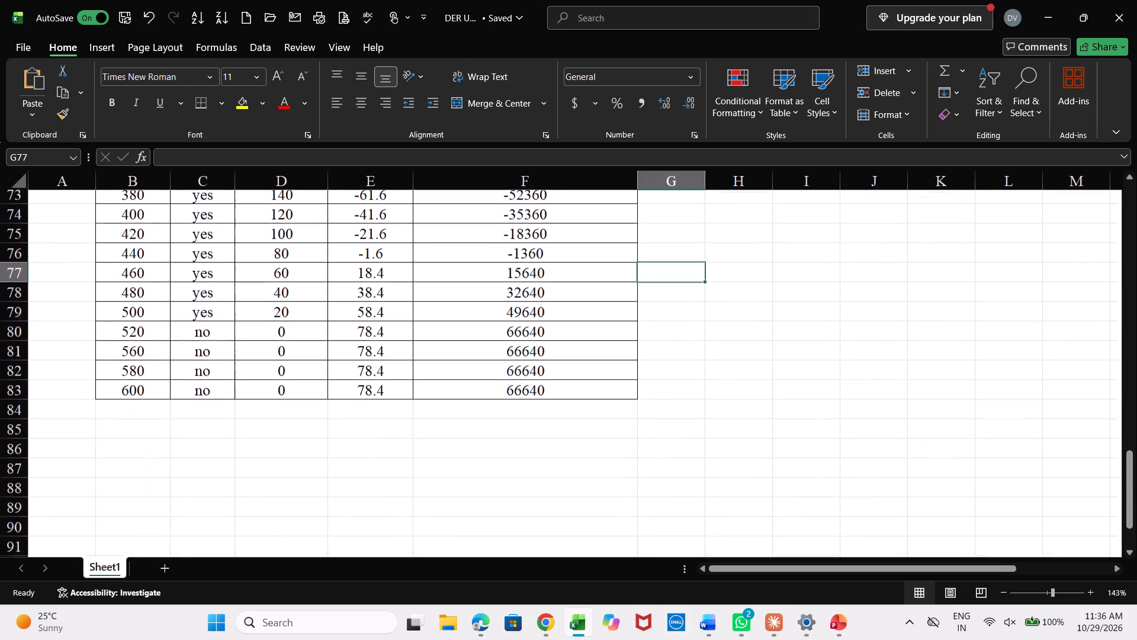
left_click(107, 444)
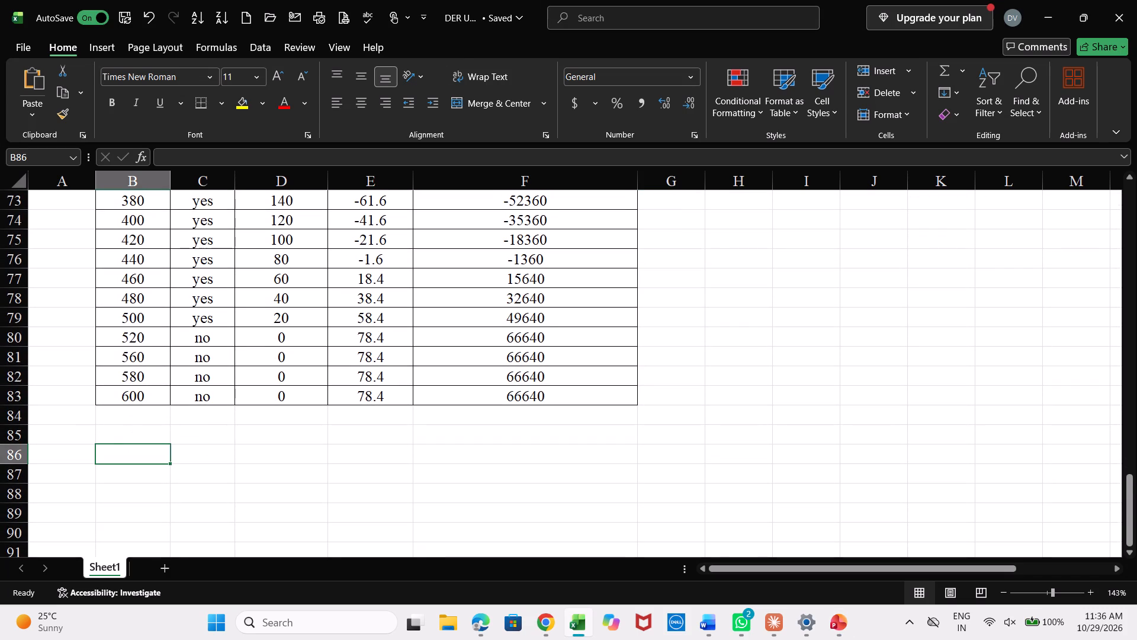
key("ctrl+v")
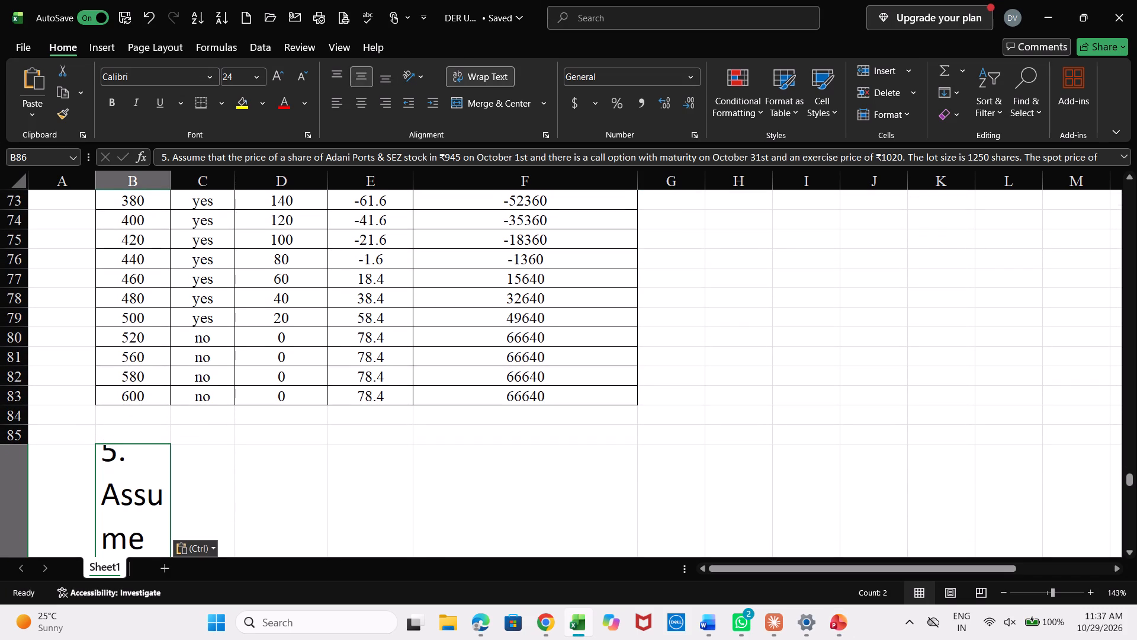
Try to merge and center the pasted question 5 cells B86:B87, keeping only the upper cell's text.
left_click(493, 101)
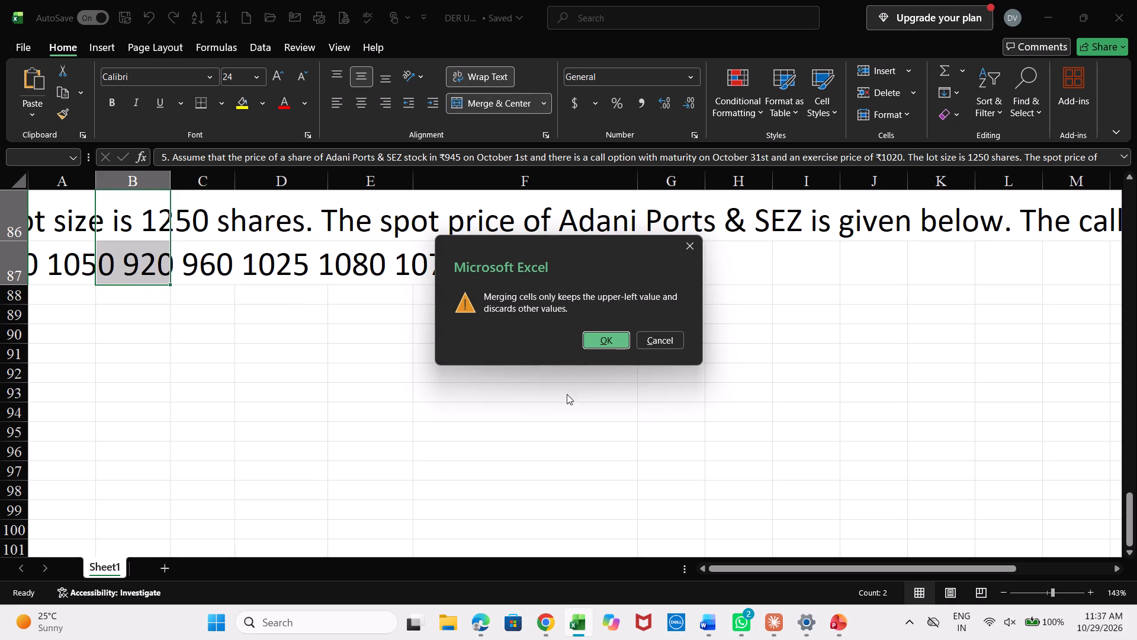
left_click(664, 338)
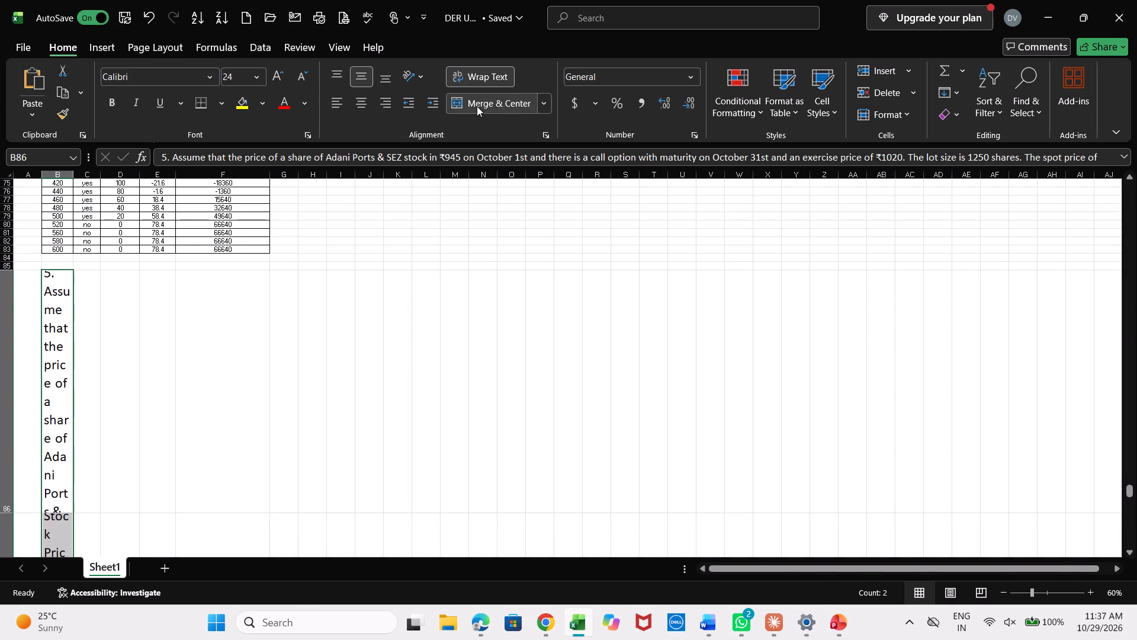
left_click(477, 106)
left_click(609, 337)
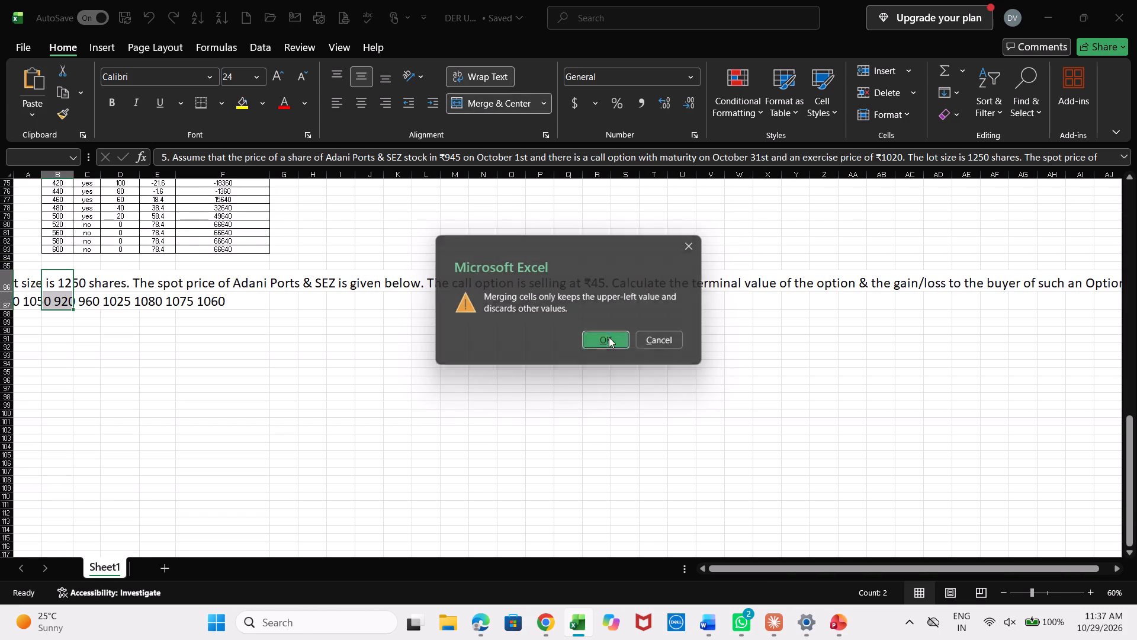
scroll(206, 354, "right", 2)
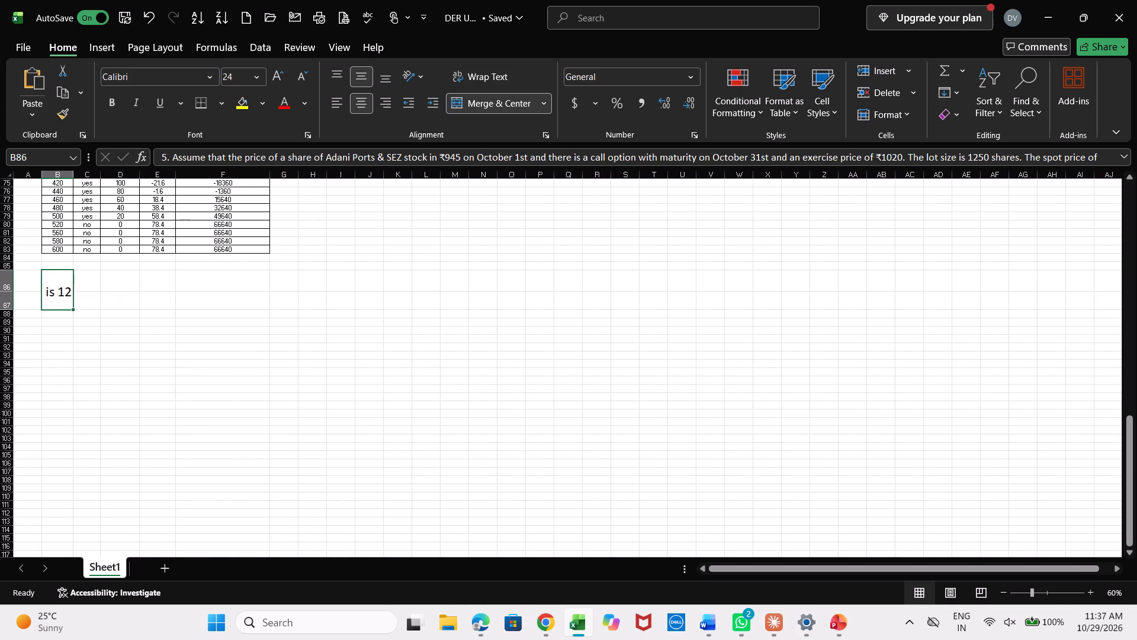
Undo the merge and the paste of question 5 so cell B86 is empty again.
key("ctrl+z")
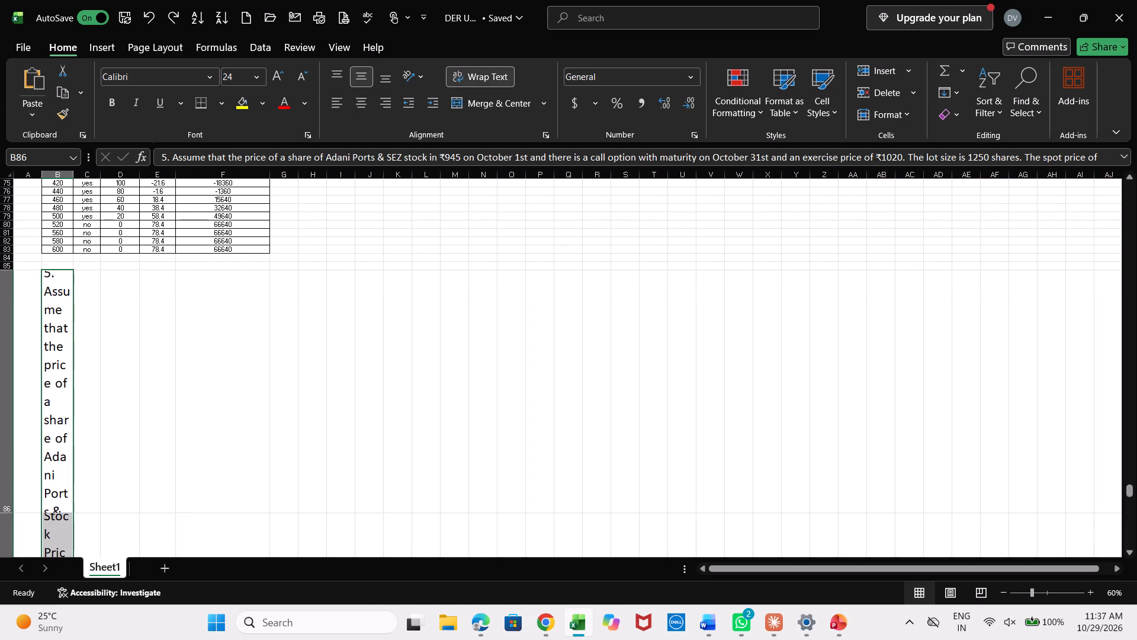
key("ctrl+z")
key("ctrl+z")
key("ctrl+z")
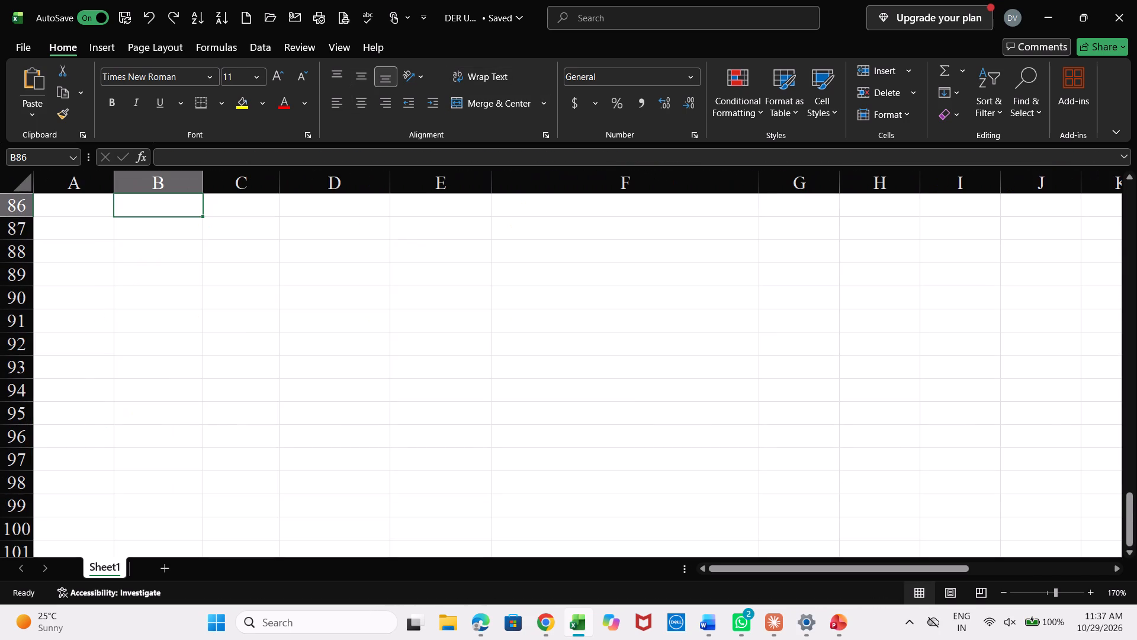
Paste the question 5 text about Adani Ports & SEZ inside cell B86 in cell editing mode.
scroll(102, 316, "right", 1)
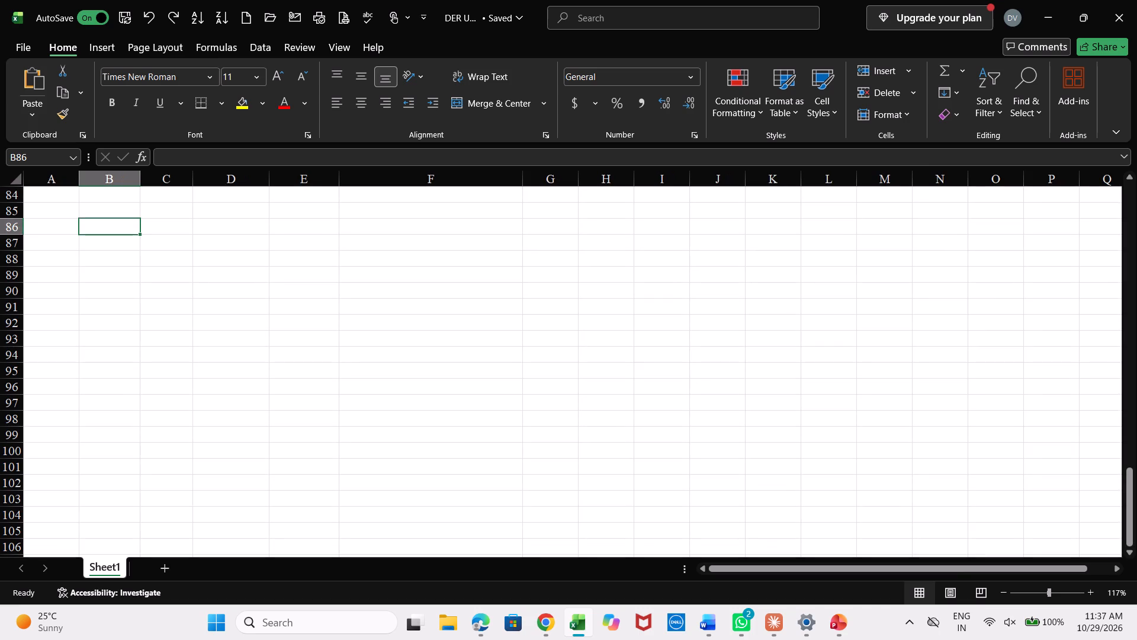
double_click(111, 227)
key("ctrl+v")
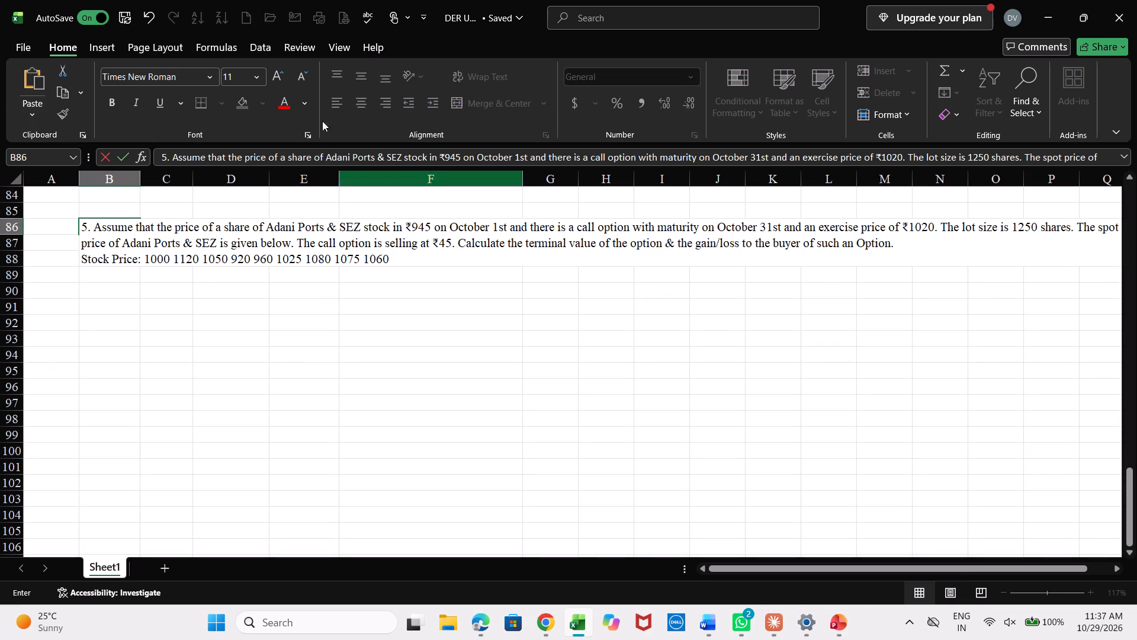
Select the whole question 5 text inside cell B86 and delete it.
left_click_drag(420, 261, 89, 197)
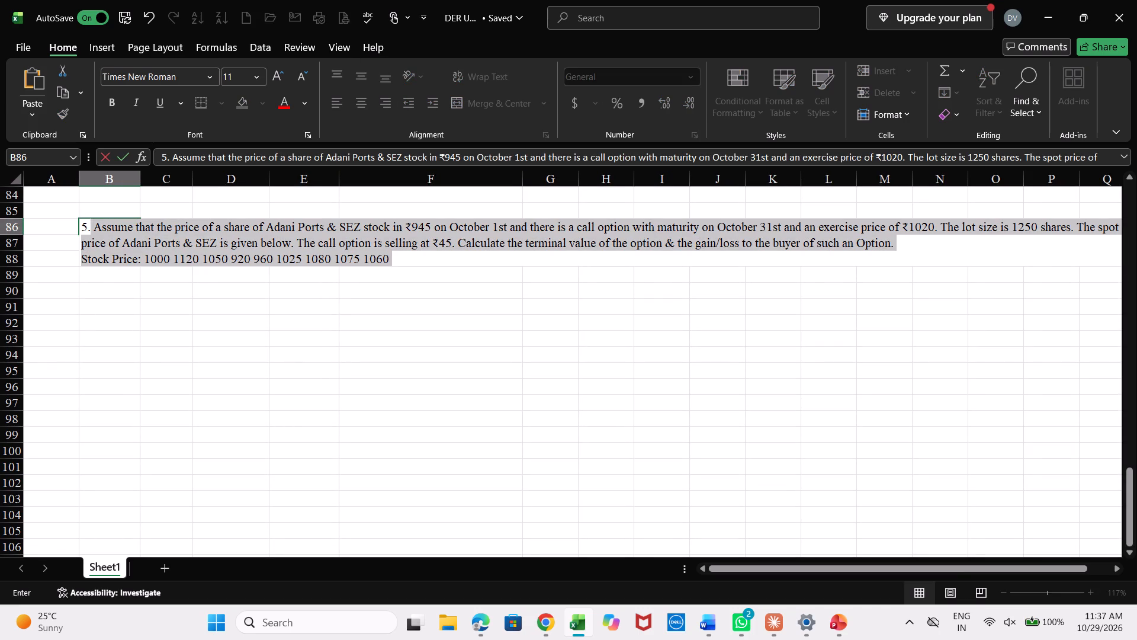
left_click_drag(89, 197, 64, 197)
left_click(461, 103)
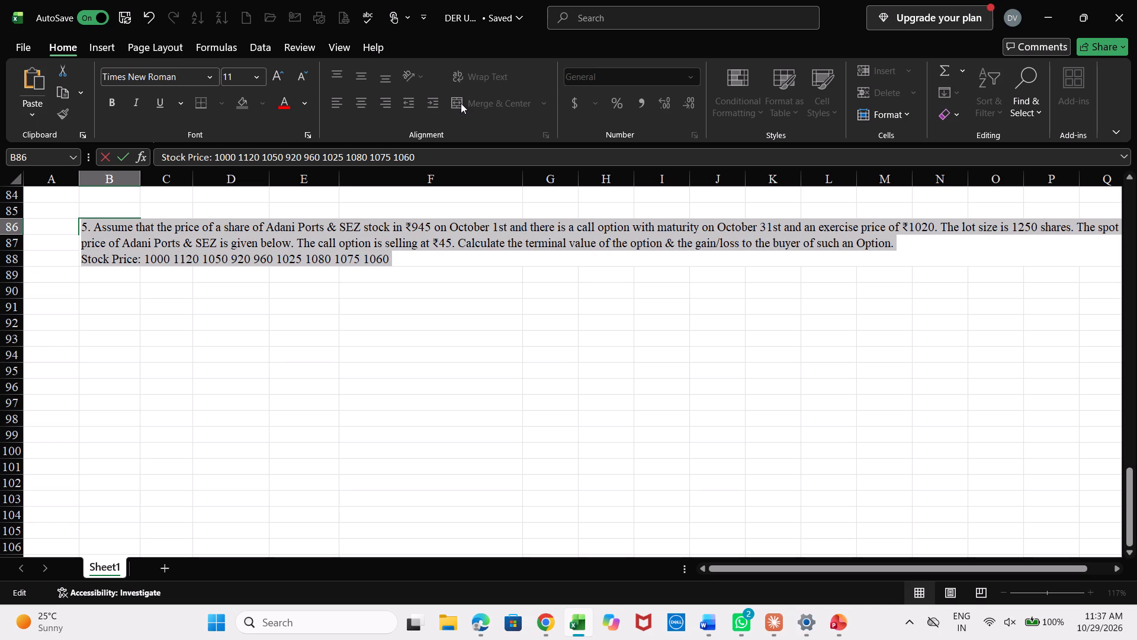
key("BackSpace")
Maximize the workbook window and examine how questions 1 to 4 are laid out above their tables.
left_click(1067, 0)
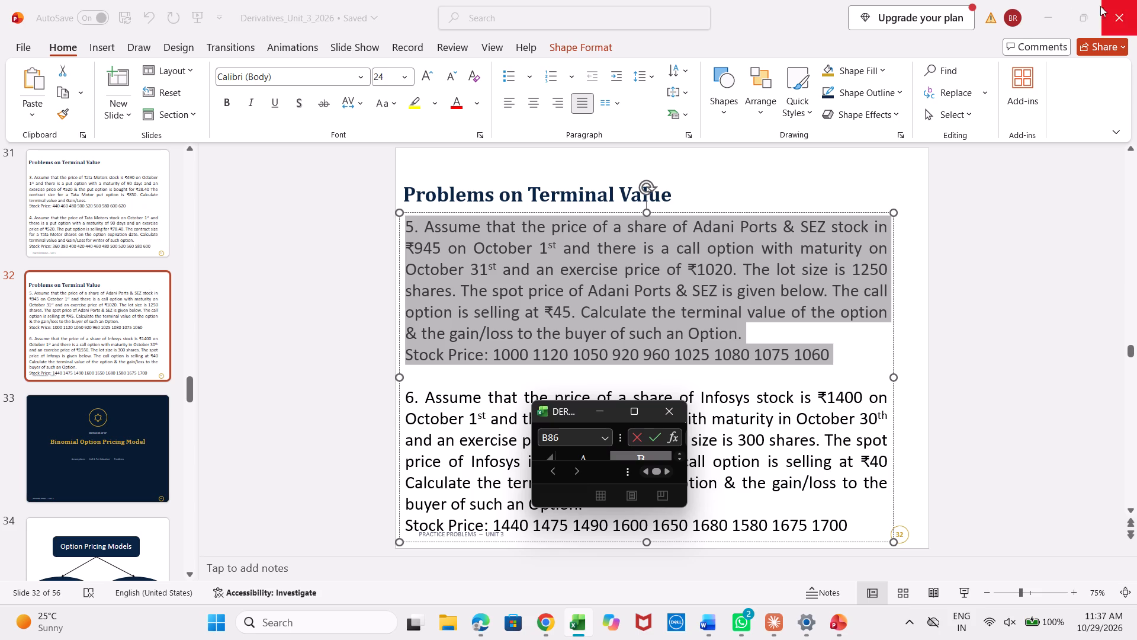
left_click(647, 417)
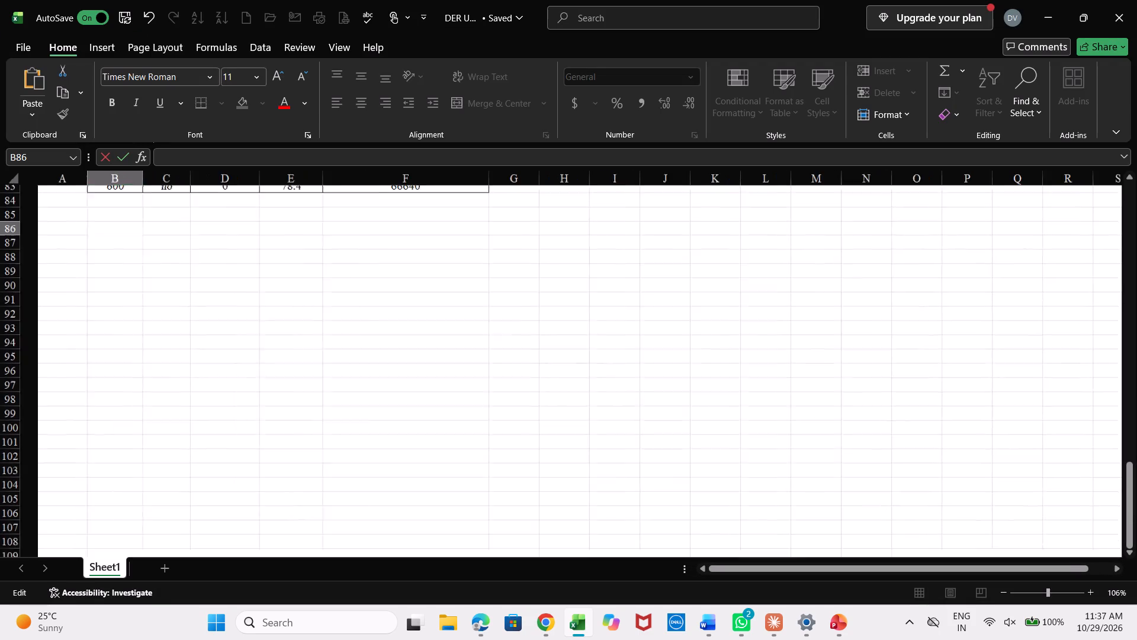
scroll(647, 417, "down", 1, "ctrl")
scroll(647, 417, "up", 9)
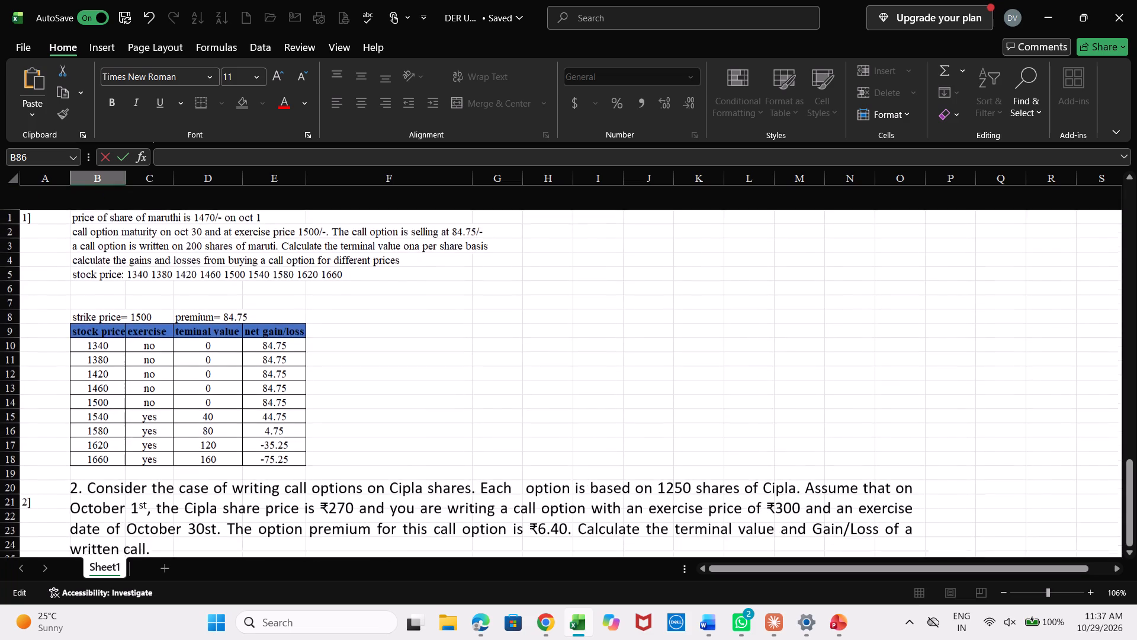
scroll(647, 417, "up", 5)
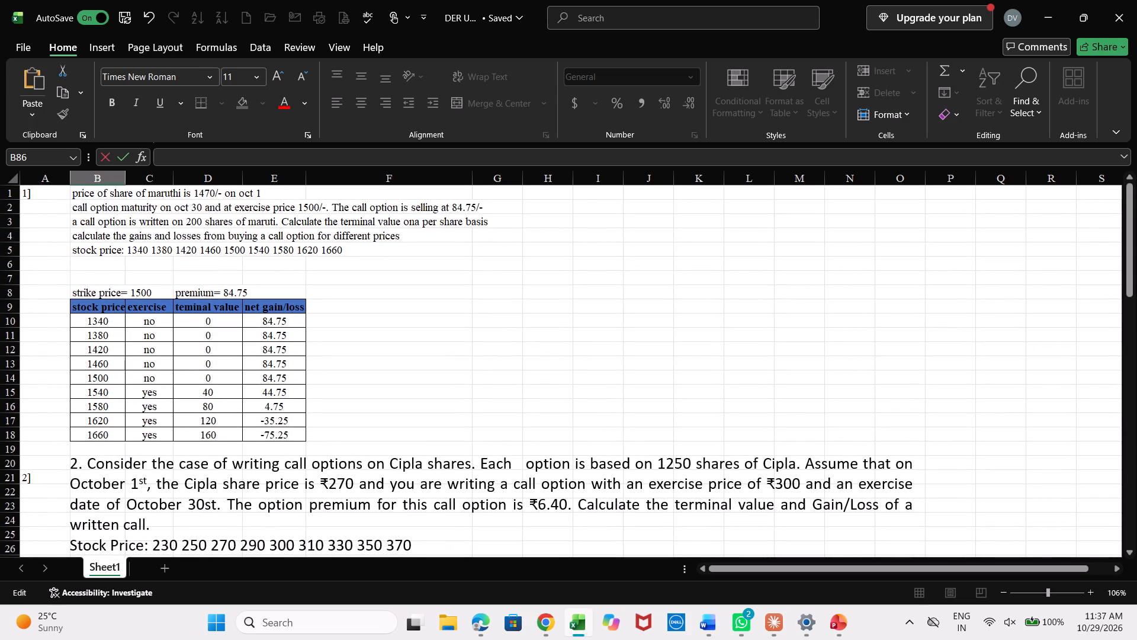
scroll(540, 482, "down", 7)
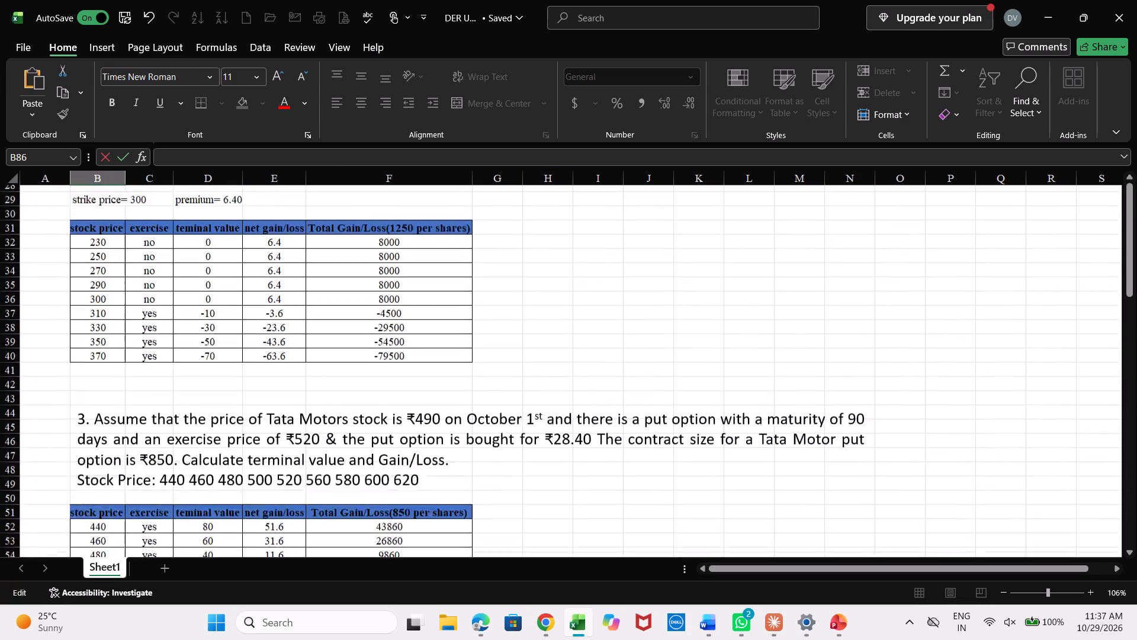
scroll(540, 482, "down", 5)
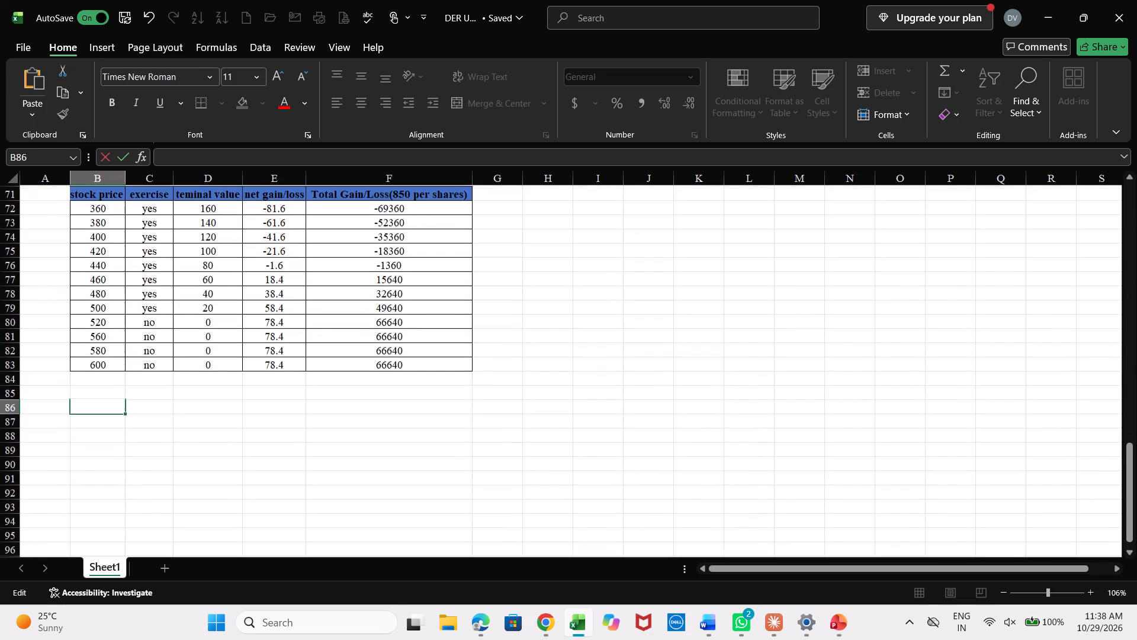
Minimize the workbook to go back to the Derivatives_Unit_3_2026 presentation in PowerPoint.
left_click(1059, 14)
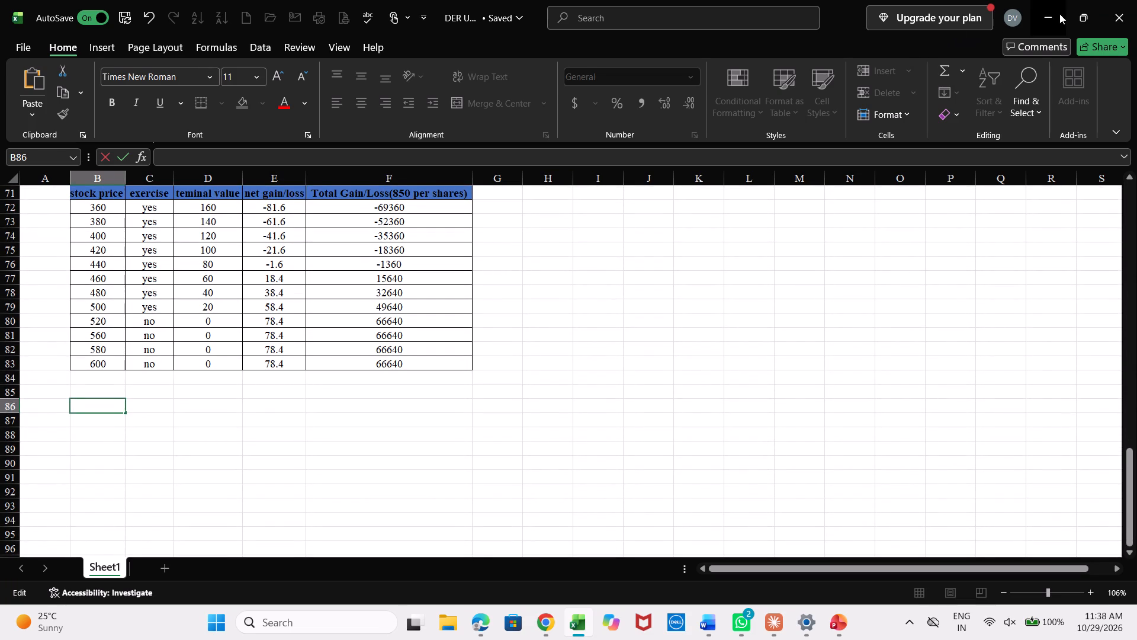
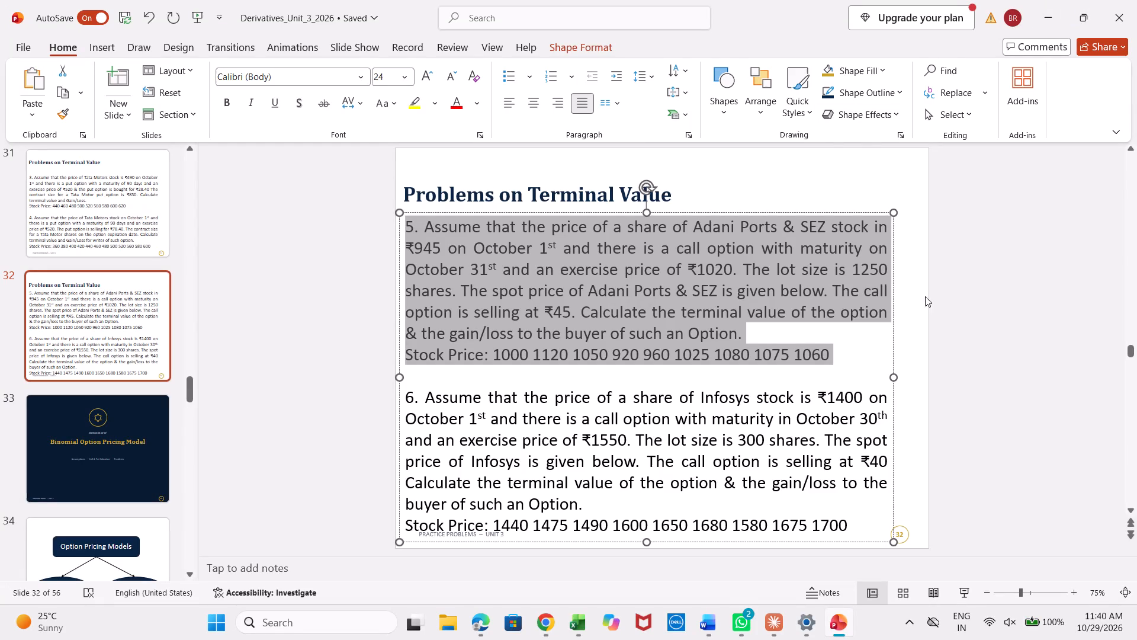
Copy the whole text box holding questions 5 and 6 from slide 32.
left_click(979, 326)
left_click(683, 225)
left_click(708, 209)
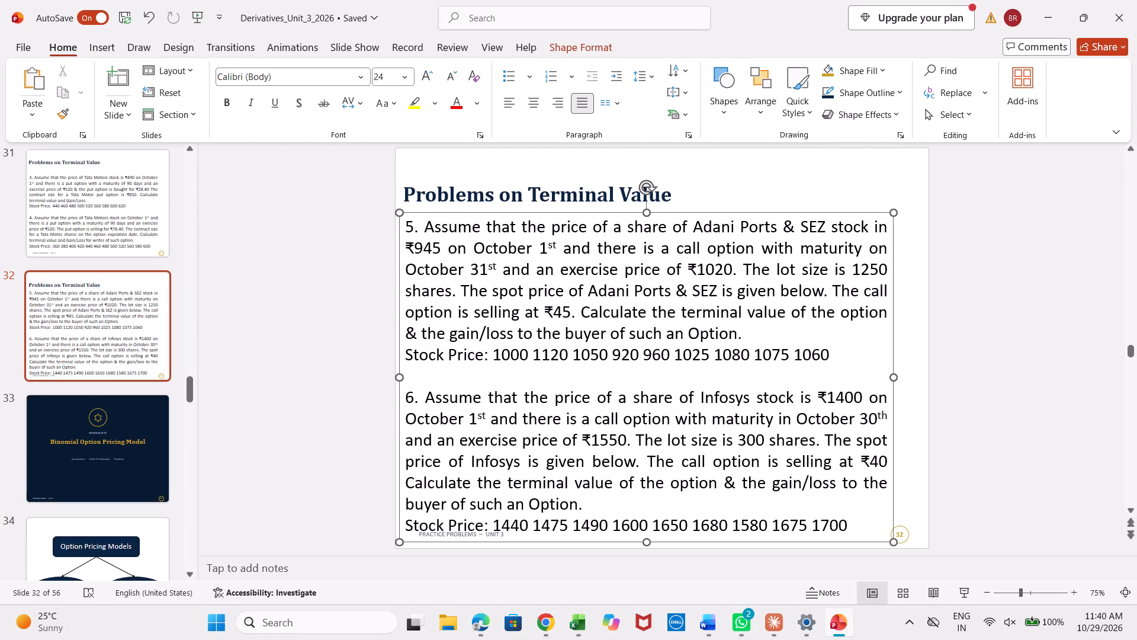
key("ctrl+c")
Switch to the DER Unit 3 workbook in Excel and paste the text box at cell B86, below the question 4 table.
left_click(1047, 7)
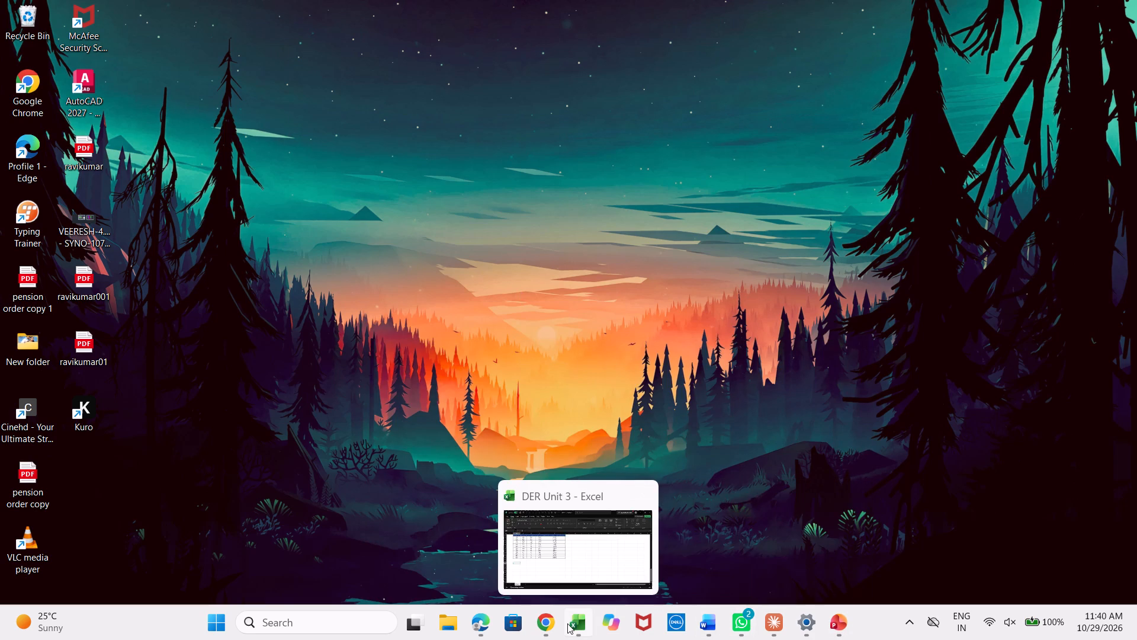
left_click(567, 623)
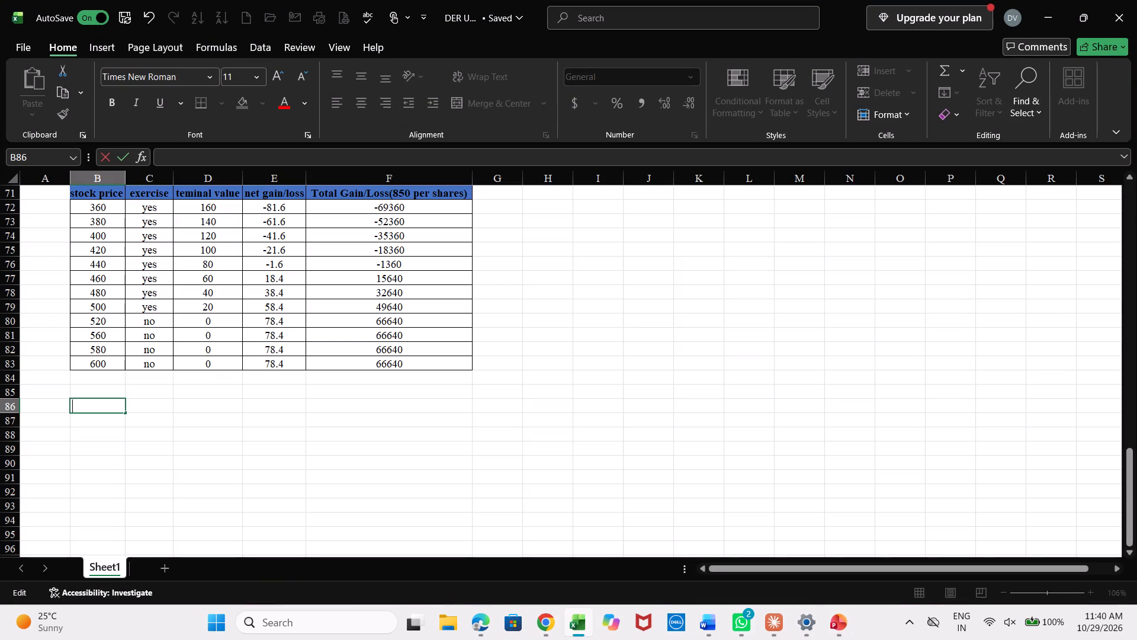
key("ctrl+v")
key("ctrl+v")
left_click(72, 408)
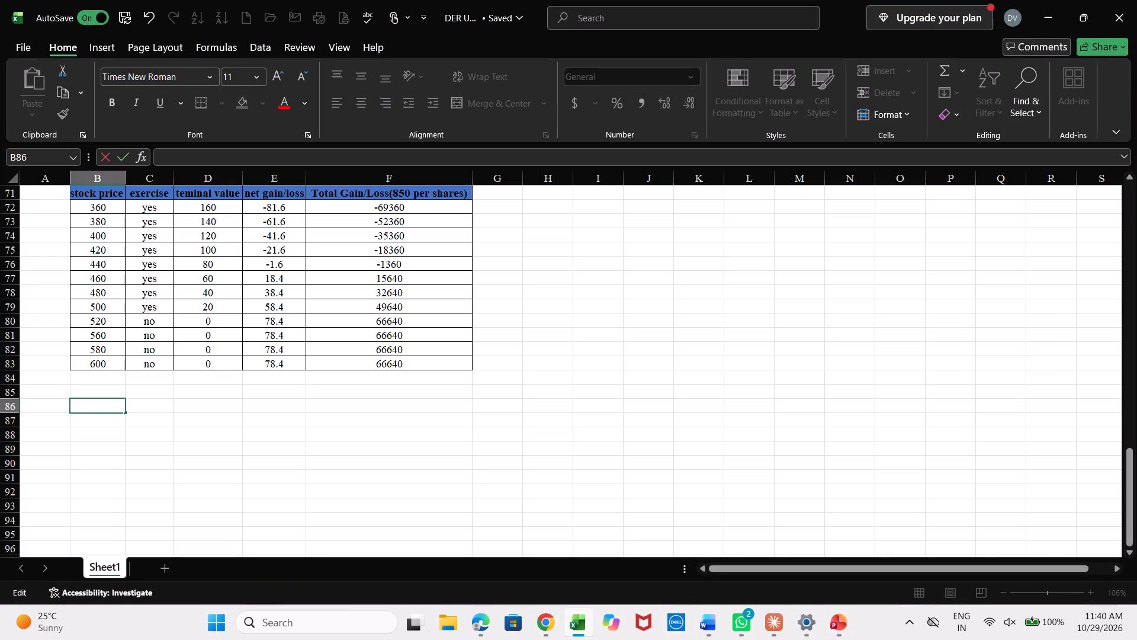
left_click(157, 406)
left_click(102, 407)
key("ctrl+v")
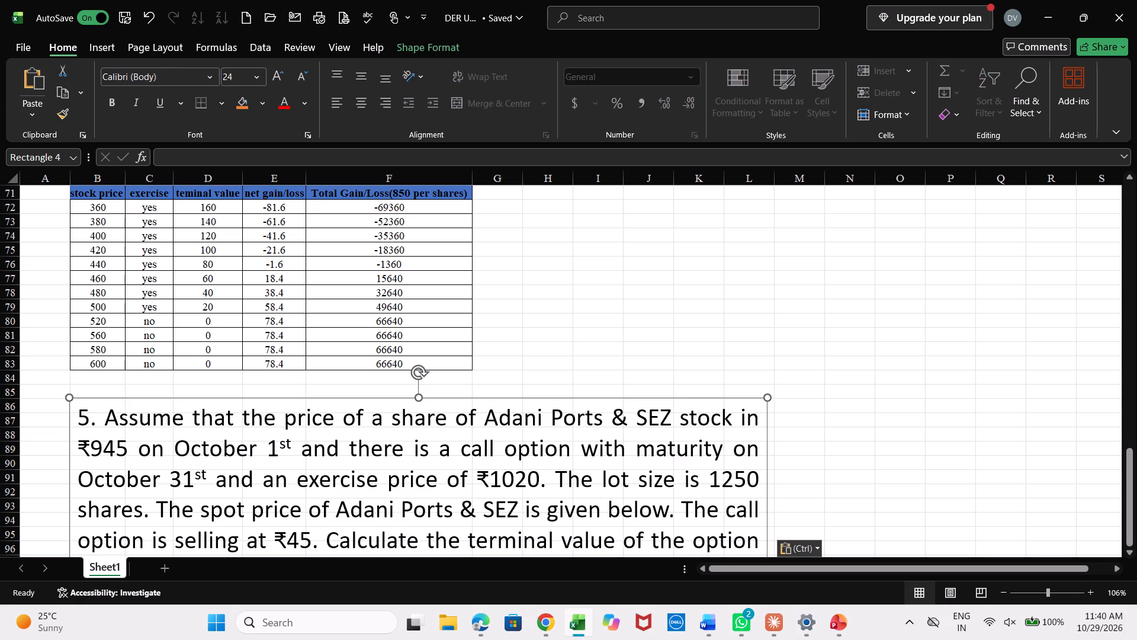
Resize the pasted text box so it extends across to column N and its lower edge ends at about row 99.
scroll(102, 407, "down", 2)
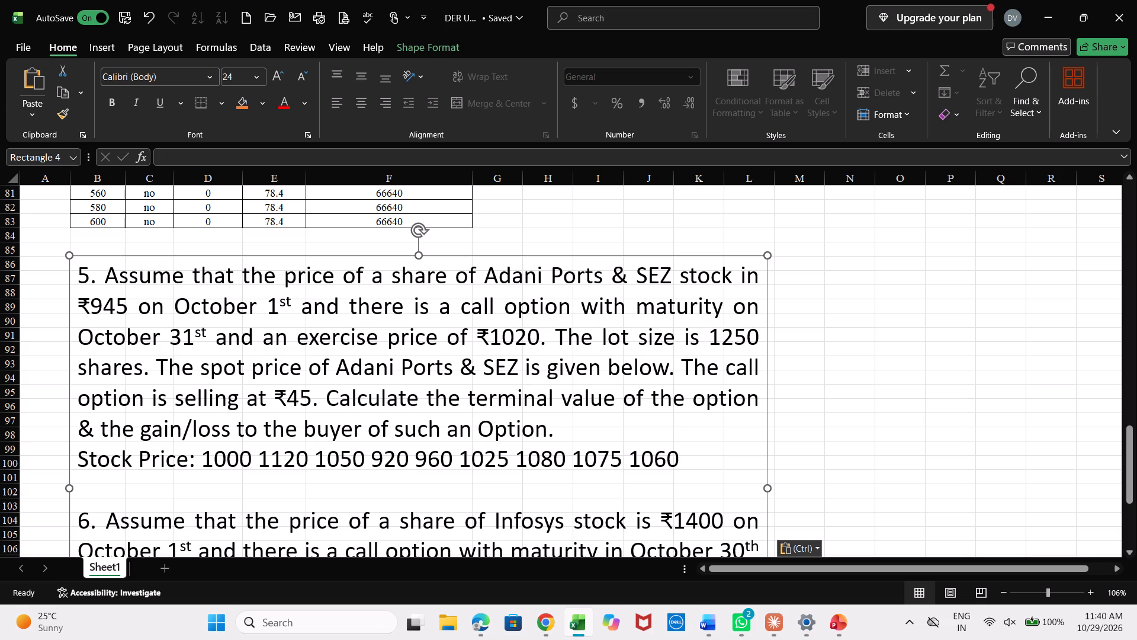
left_click_drag(766, 491, 862, 456)
scroll(862, 456, "down", 3)
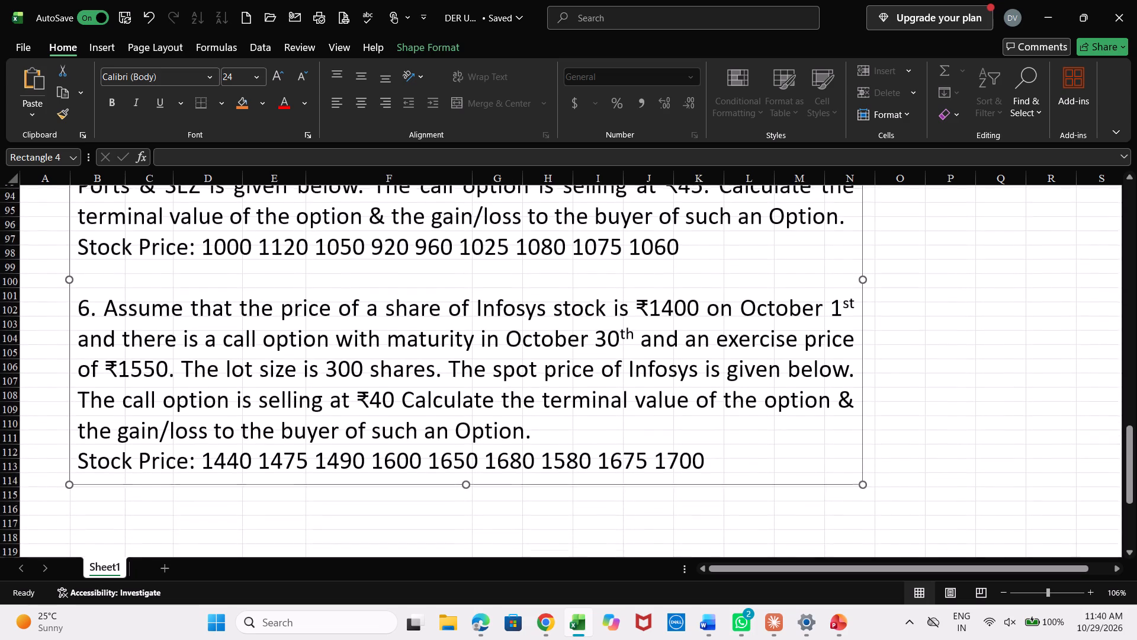
left_click_drag(469, 484, 461, 305)
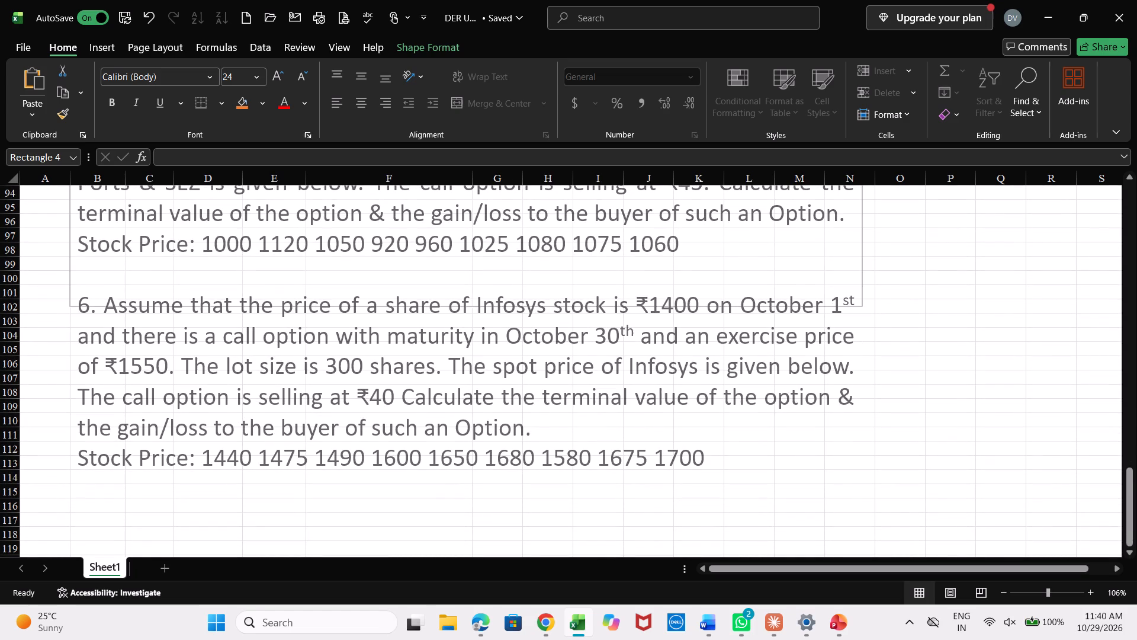
left_click_drag(461, 305, 457, 270)
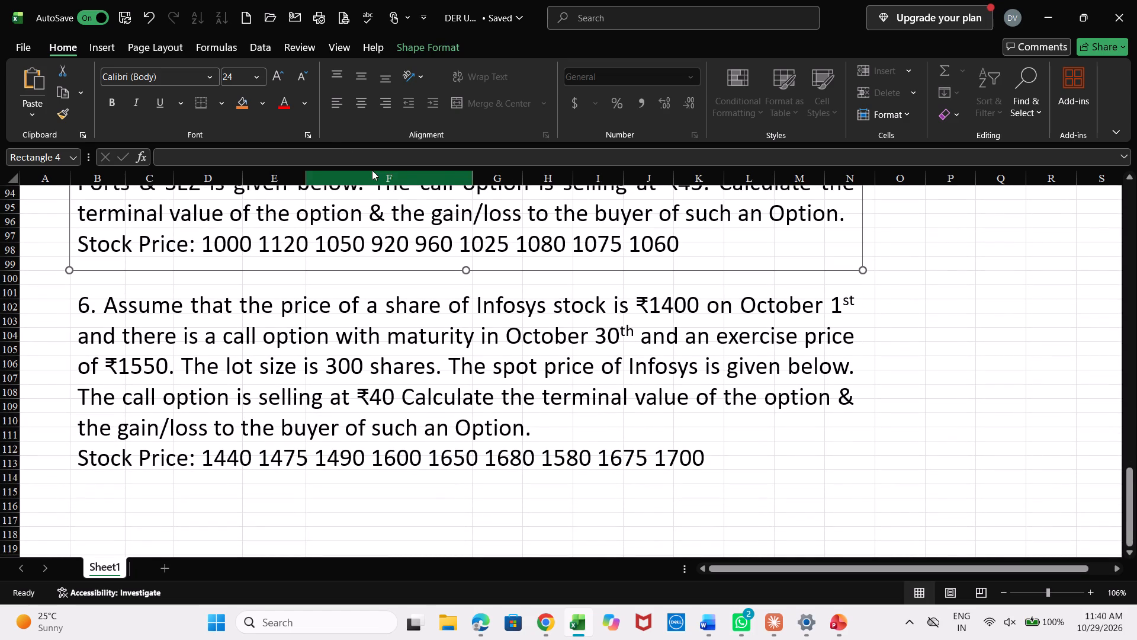
Reduce the font size of the text box with questions 5 and 6 to 14.
triple_click(300, 66)
left_click(300, 66)
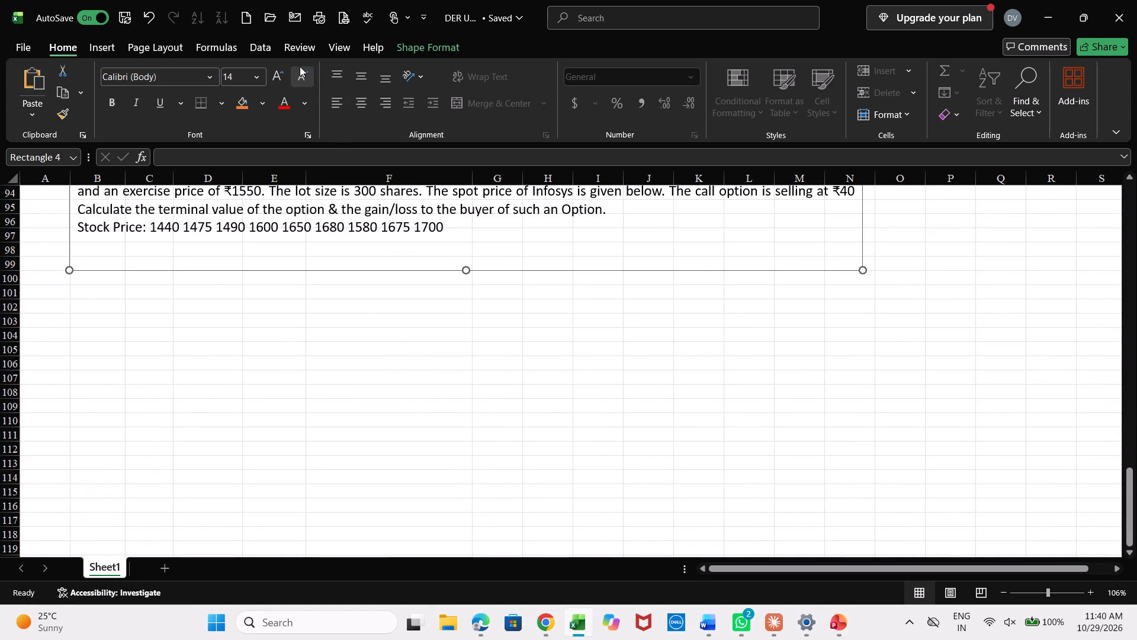
Copy the question 4 table in B71:F83 and paste it at cell B99, below the text of questions 5 and 6.
scroll(375, 294, "up", 3)
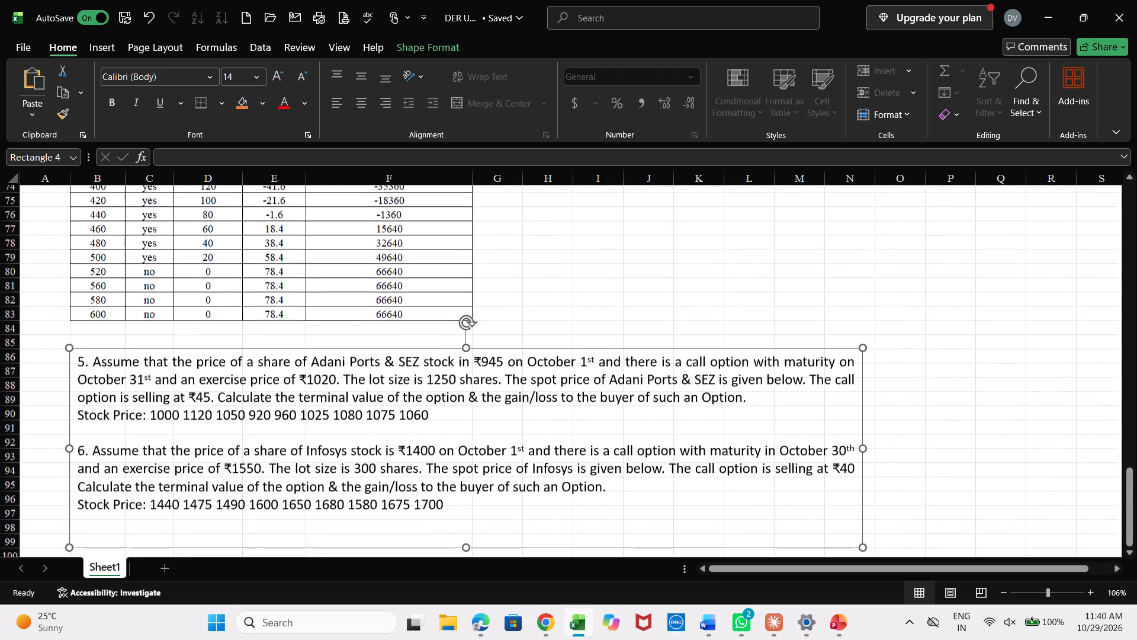
scroll(375, 294, "down", 2)
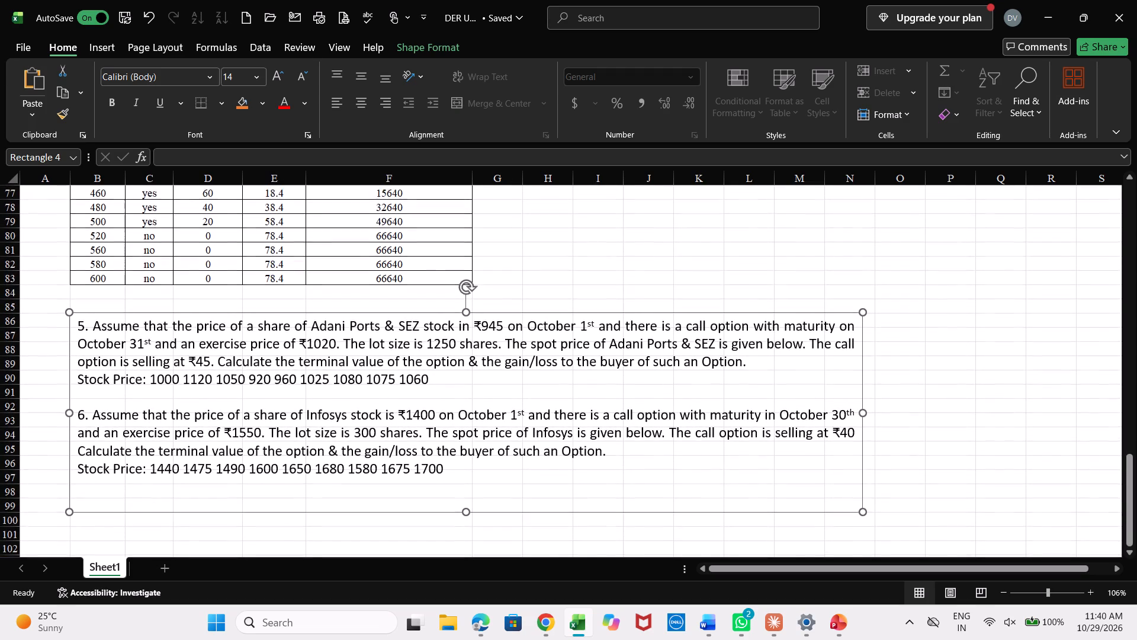
scroll(375, 294, "down", 1)
scroll(162, 295, "up", 1)
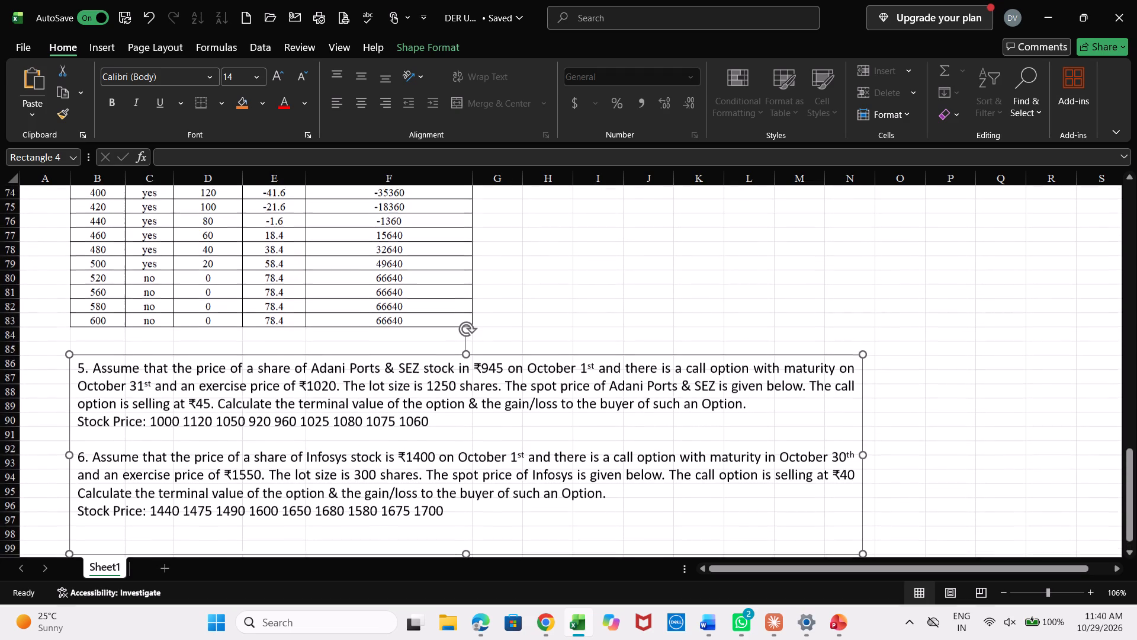
scroll(129, 255, "up", 1)
left_click_drag(85, 193, 269, 302)
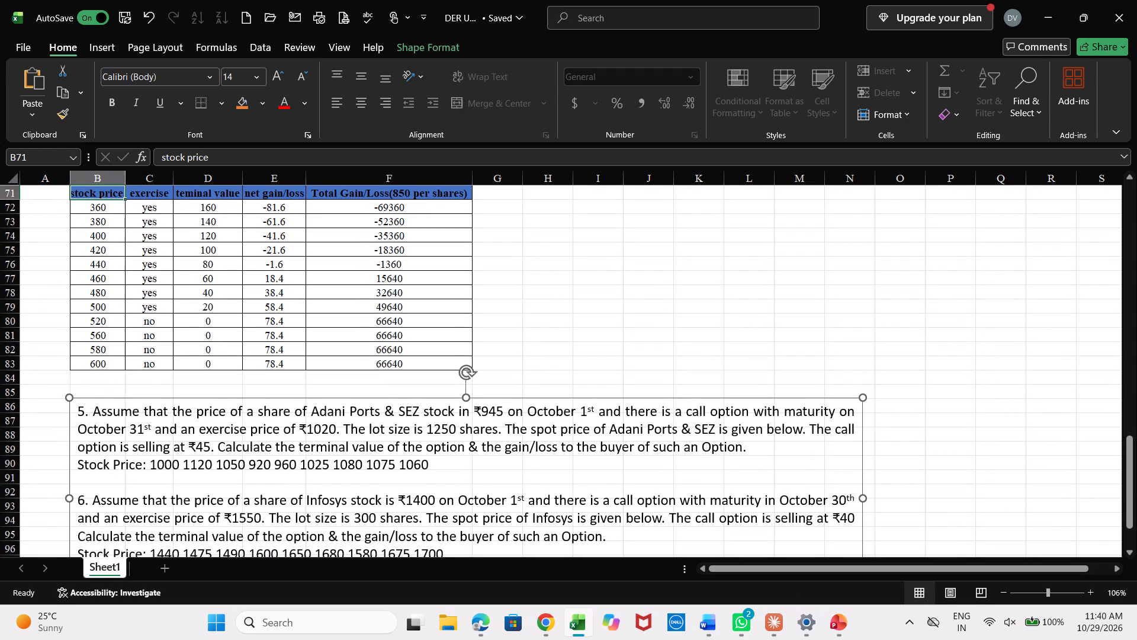
left_click_drag(269, 302, 385, 358)
key("ctrl+c")
scroll(385, 358, "down", 1)
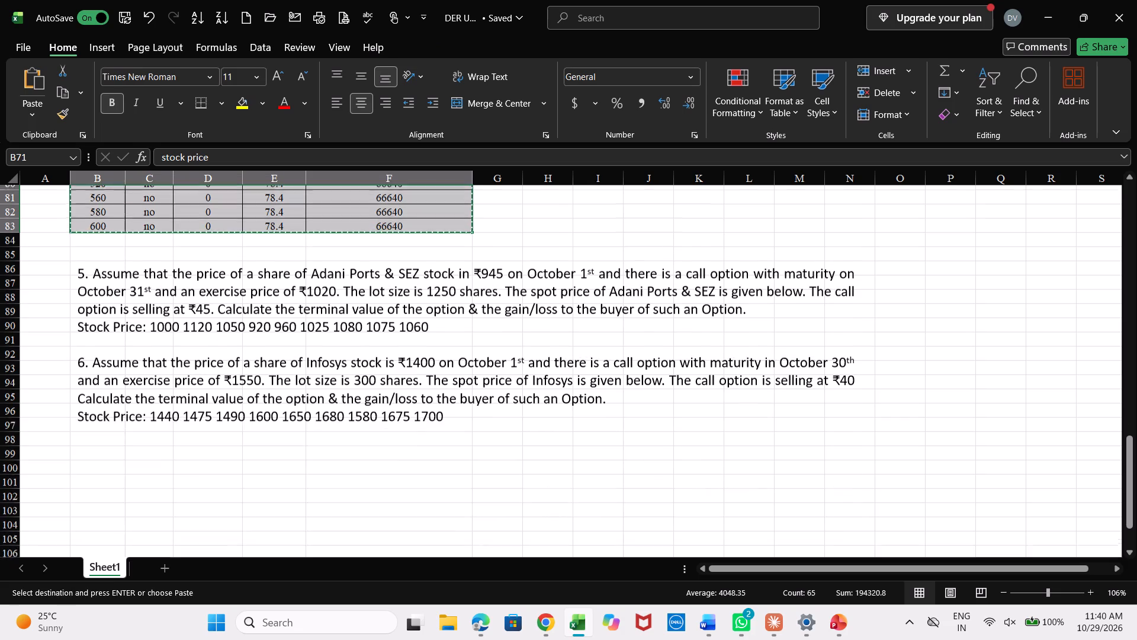
scroll(385, 358, "down", 1)
left_click(96, 401)
key("ctrl+v")
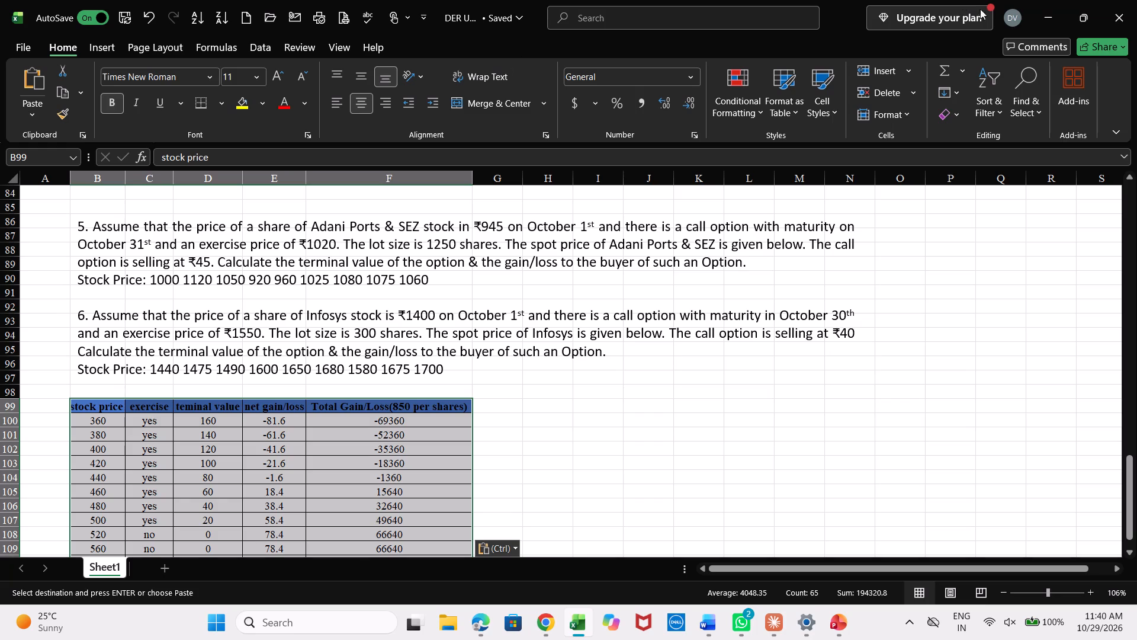
Minimize the DER Unit 3 workbook.
left_click(1051, 23)
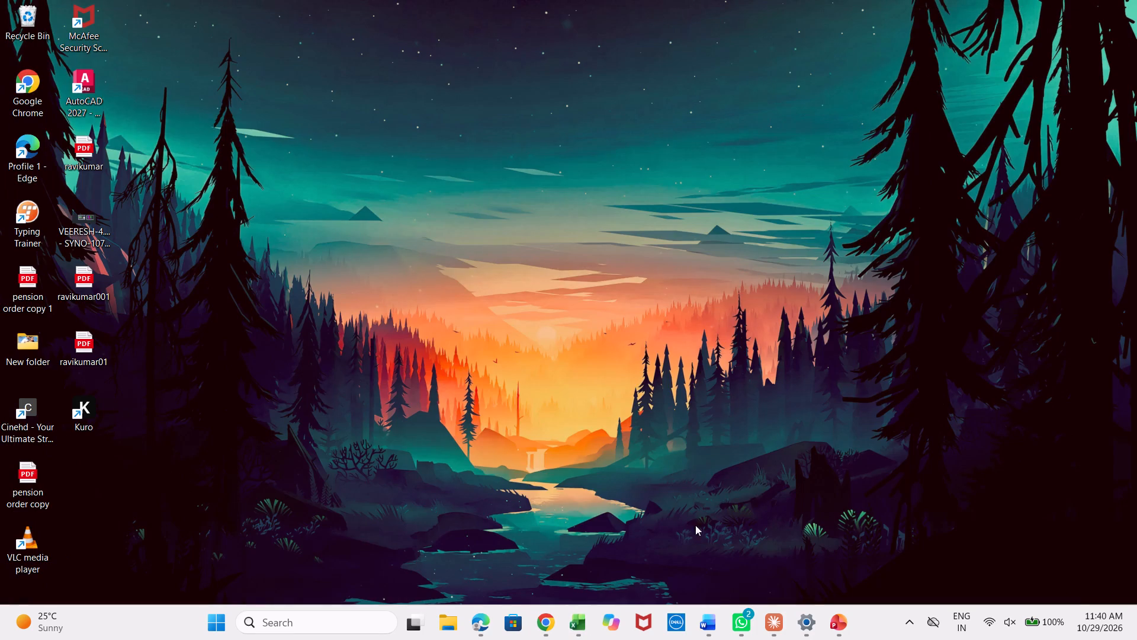
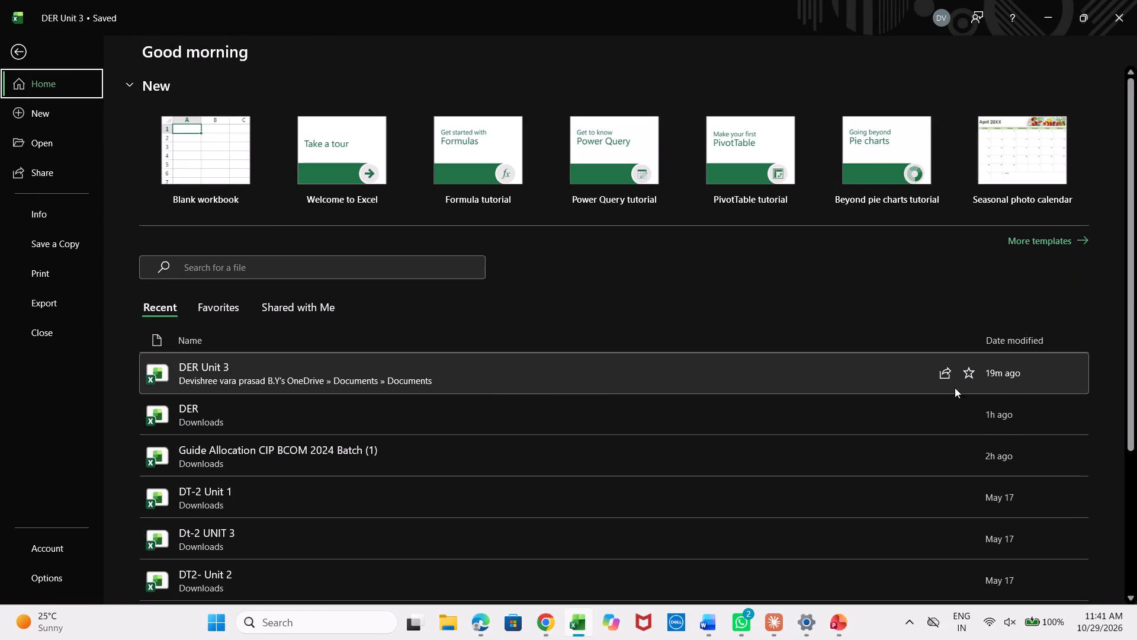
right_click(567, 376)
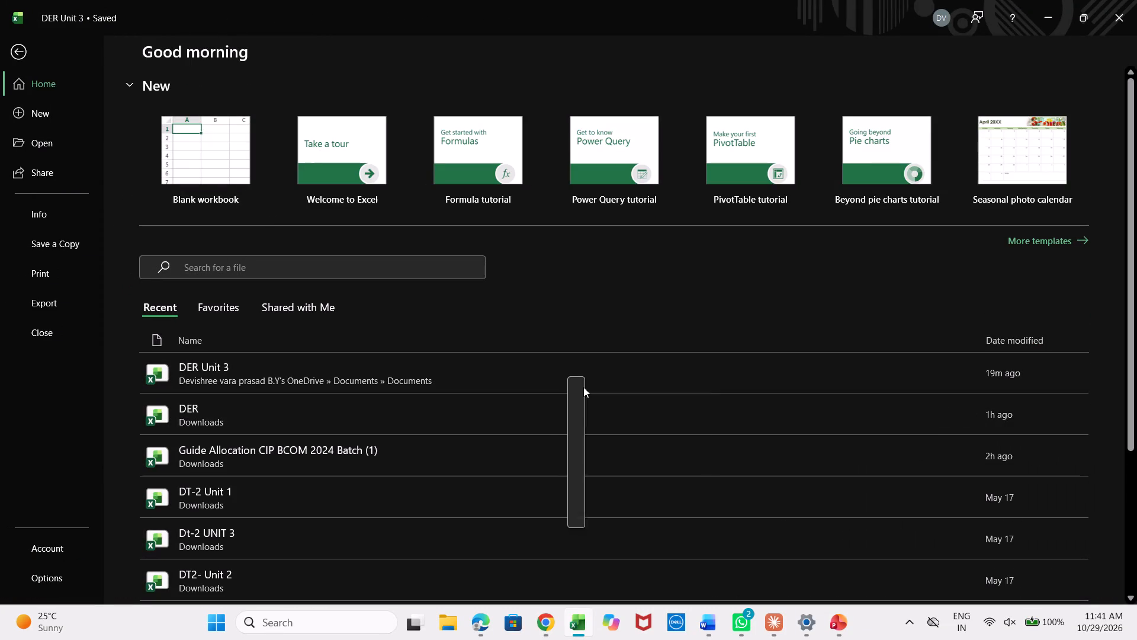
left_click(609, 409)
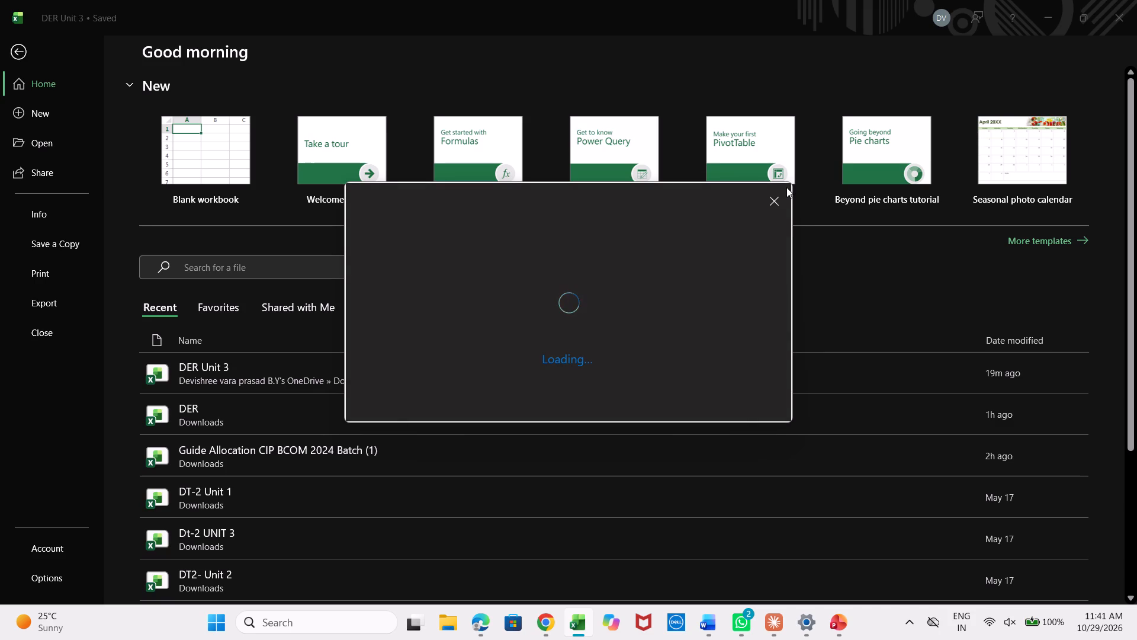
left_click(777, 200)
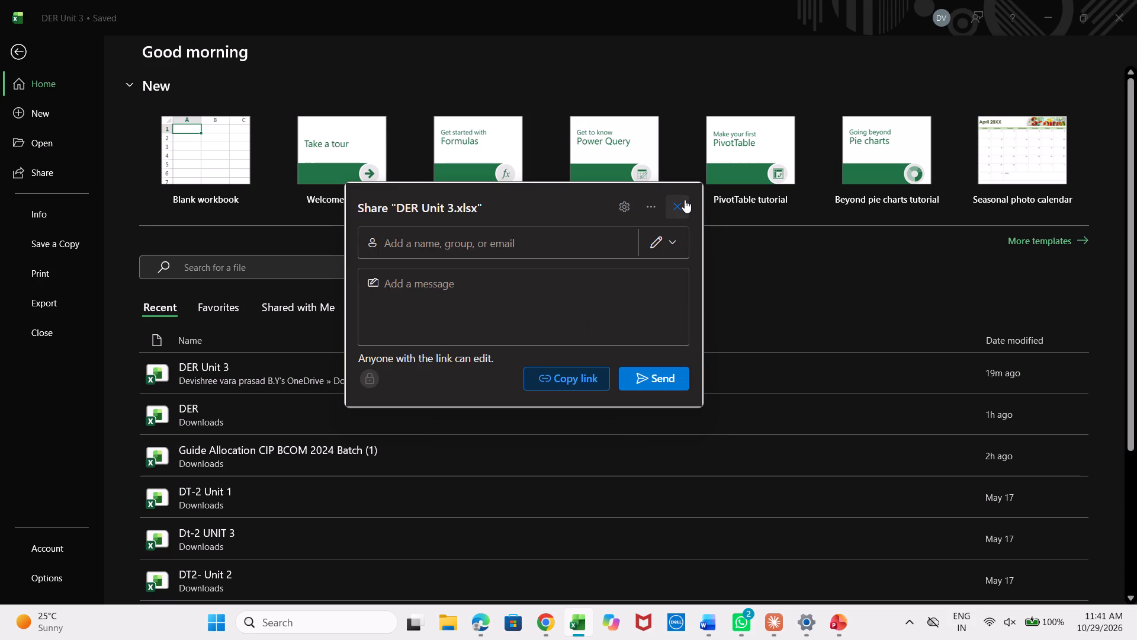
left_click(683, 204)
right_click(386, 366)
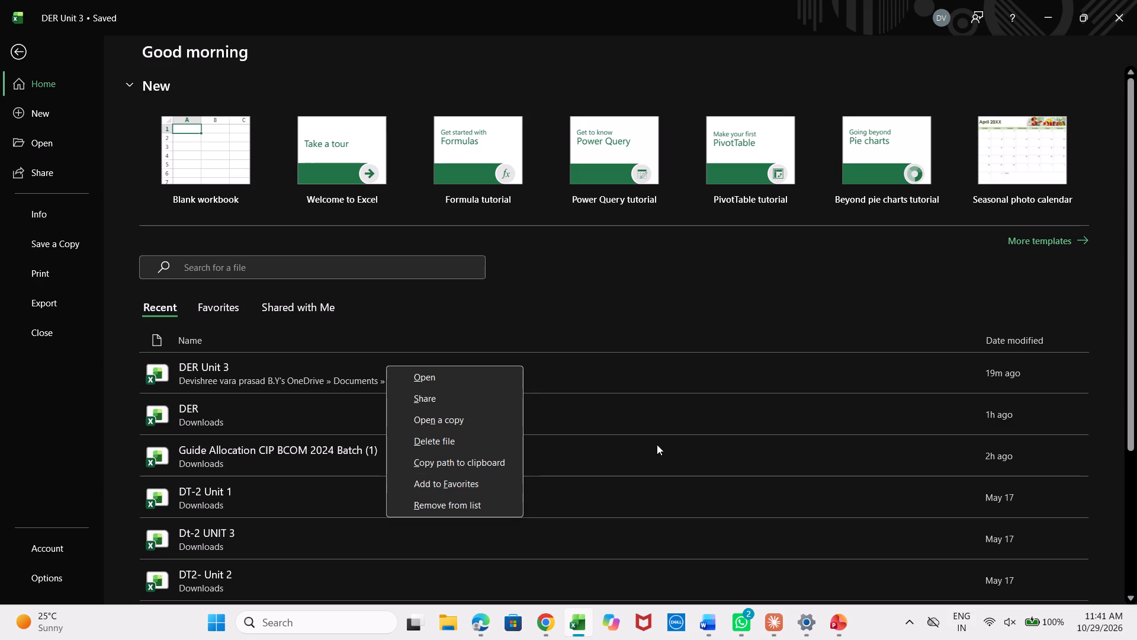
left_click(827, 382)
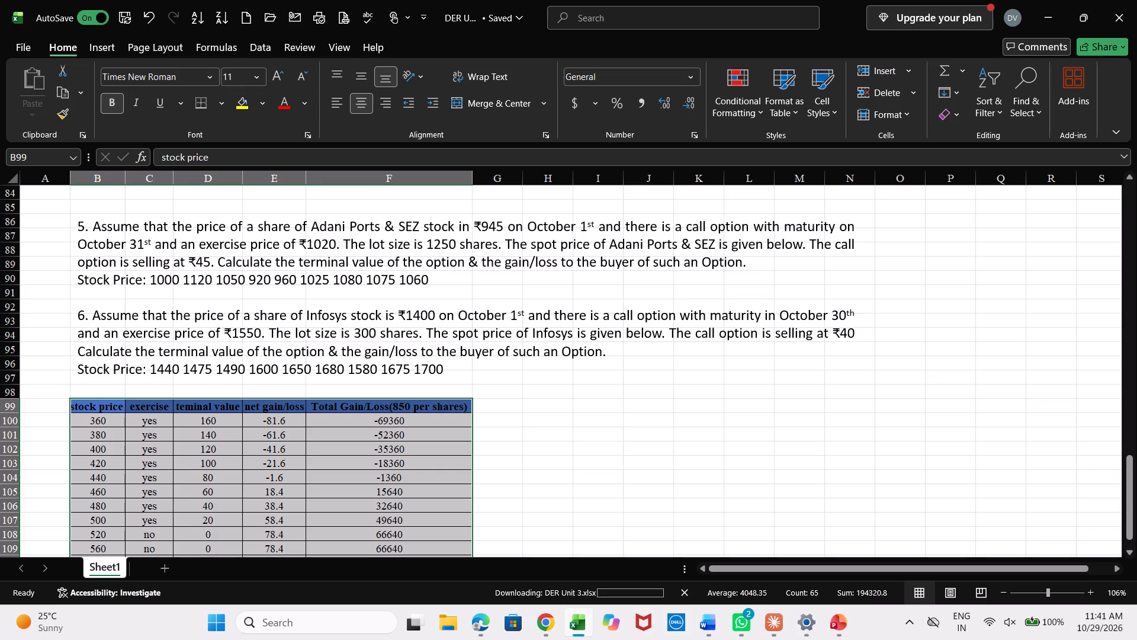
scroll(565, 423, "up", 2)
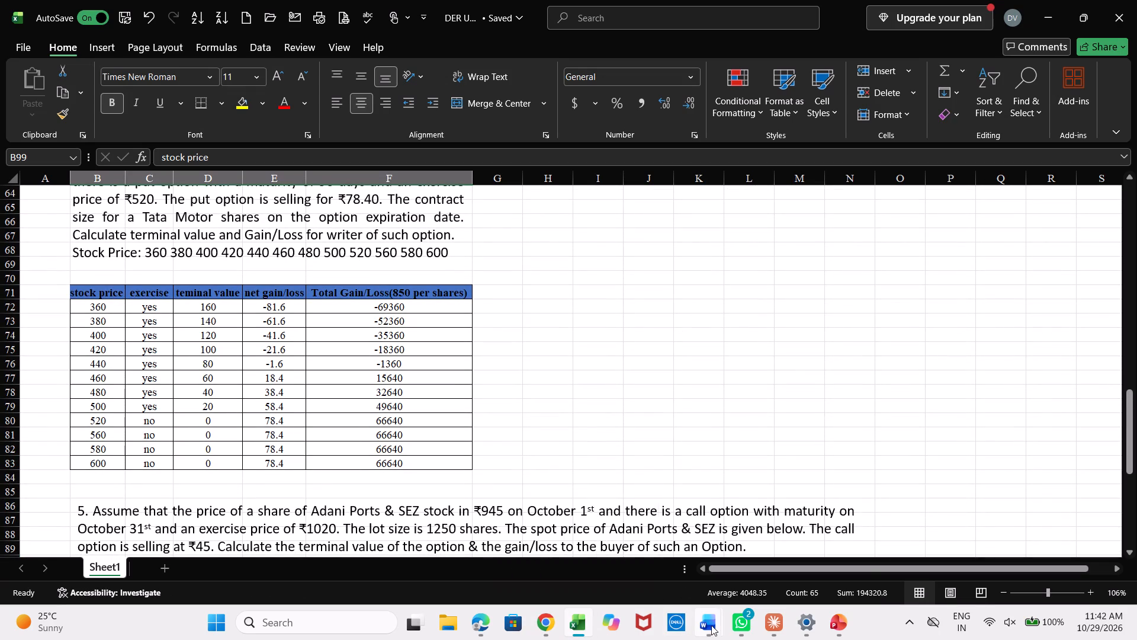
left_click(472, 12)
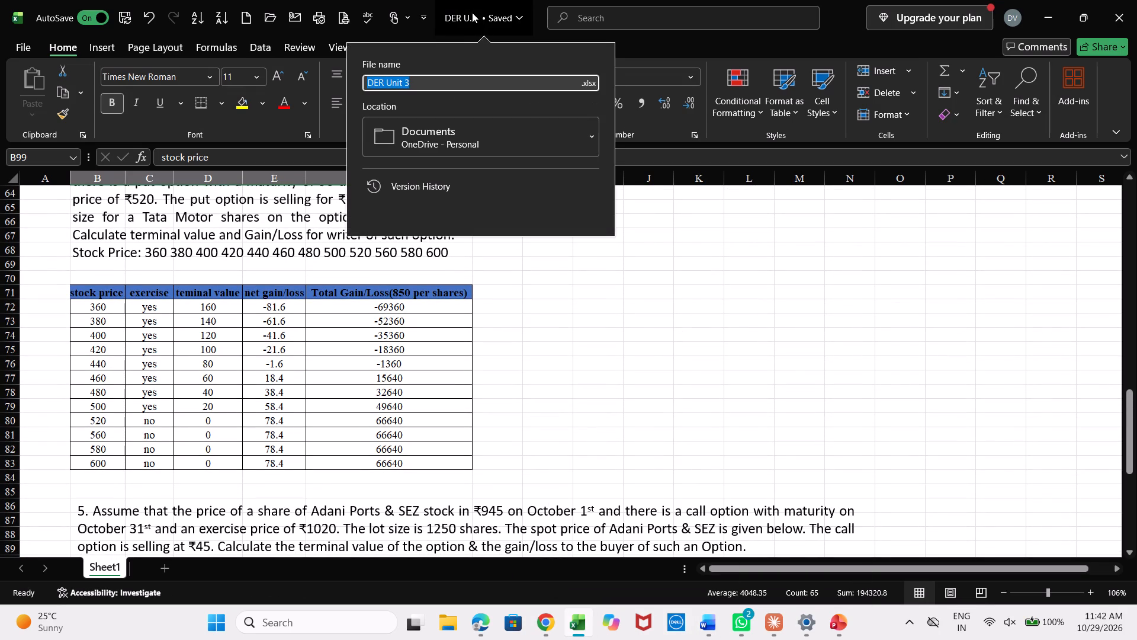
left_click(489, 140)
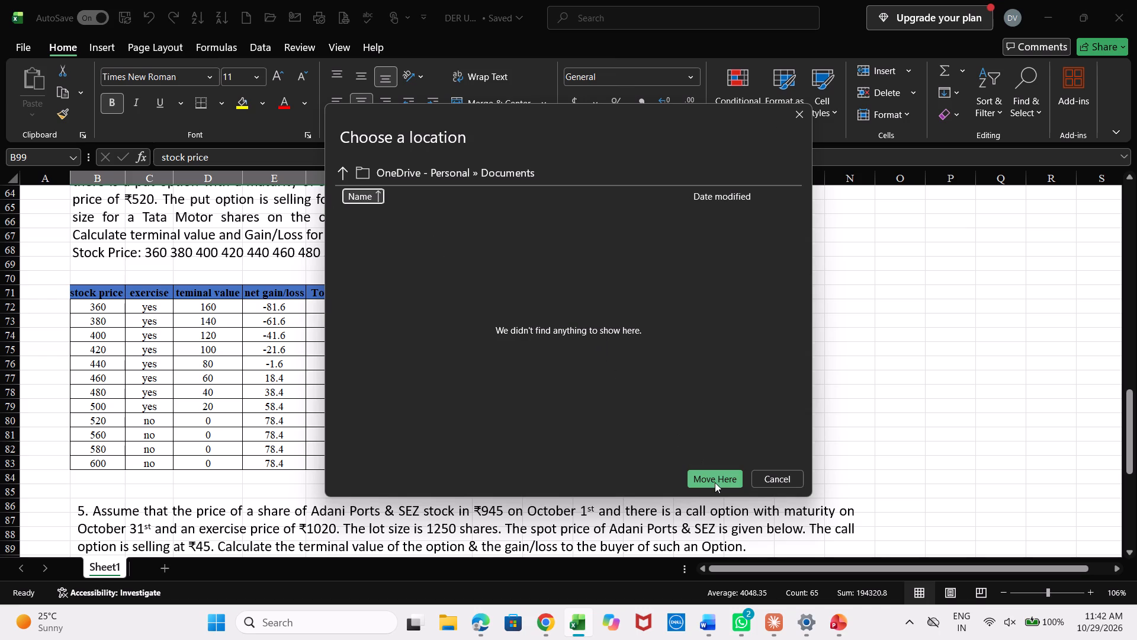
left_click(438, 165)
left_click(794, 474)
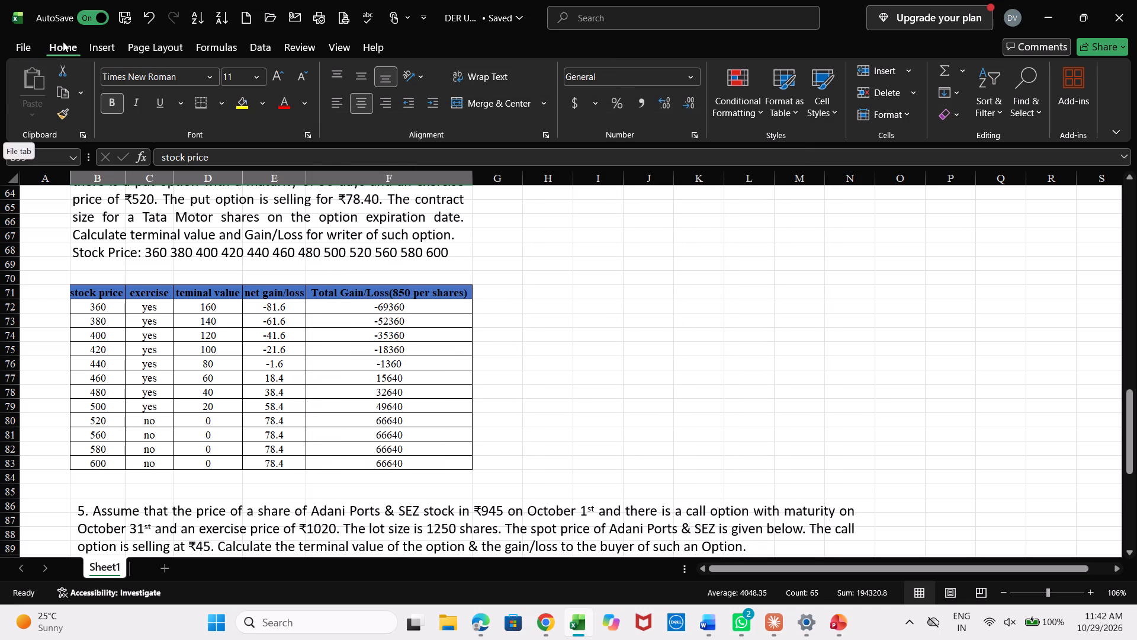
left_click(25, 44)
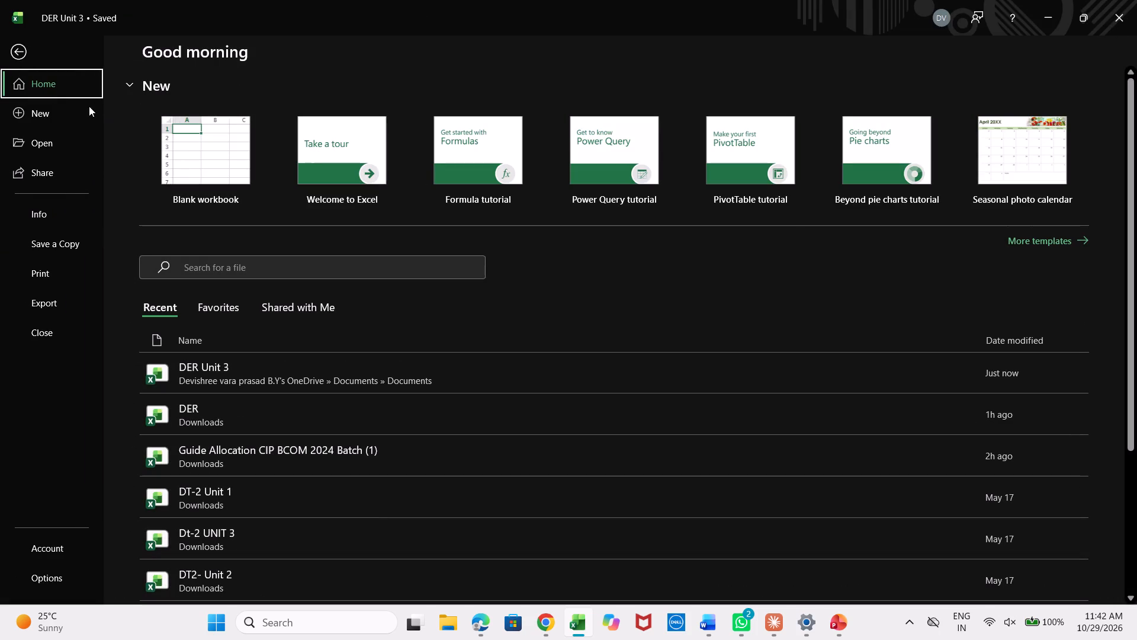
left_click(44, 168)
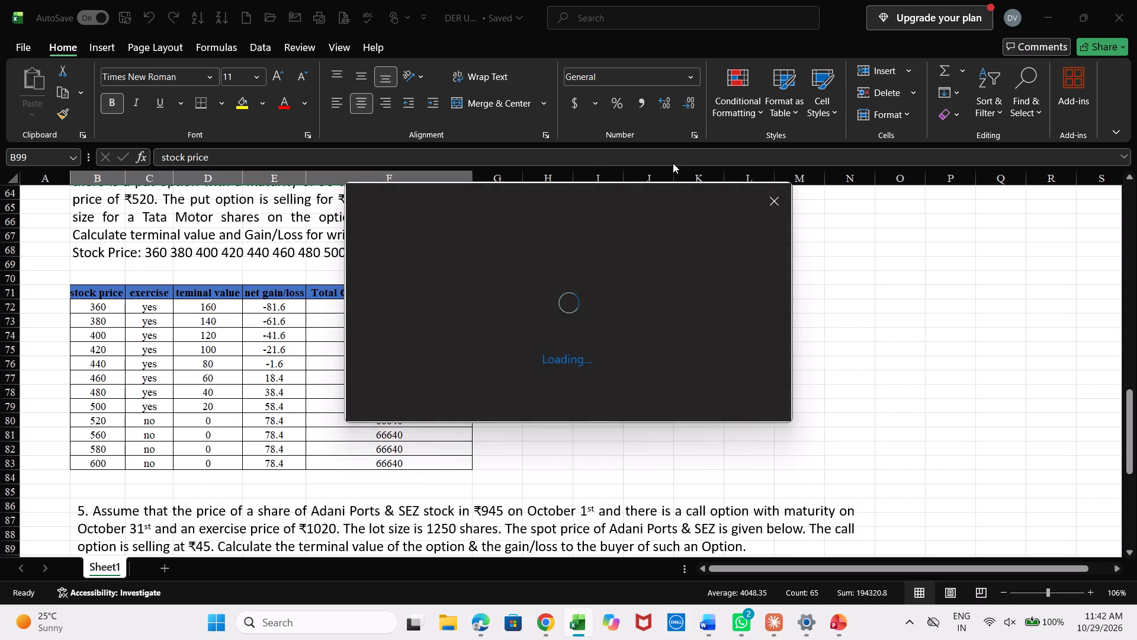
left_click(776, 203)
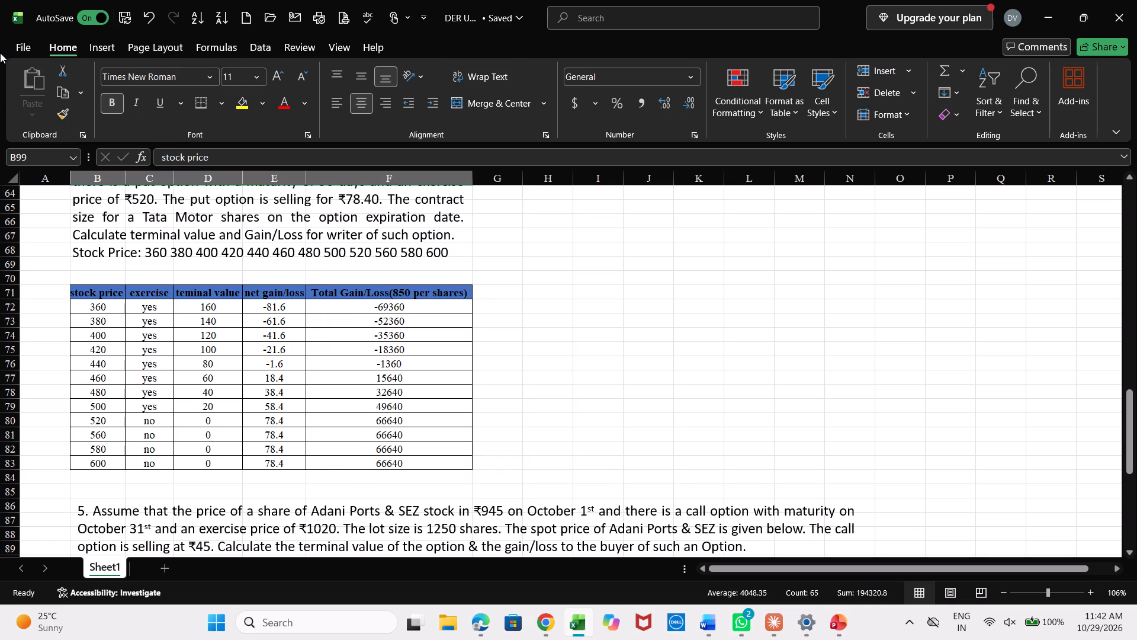
Save a copy of the workbook as DER Unit 3 in the Downloads folder on this PC, as an Excel Workbook.
left_click(24, 49)
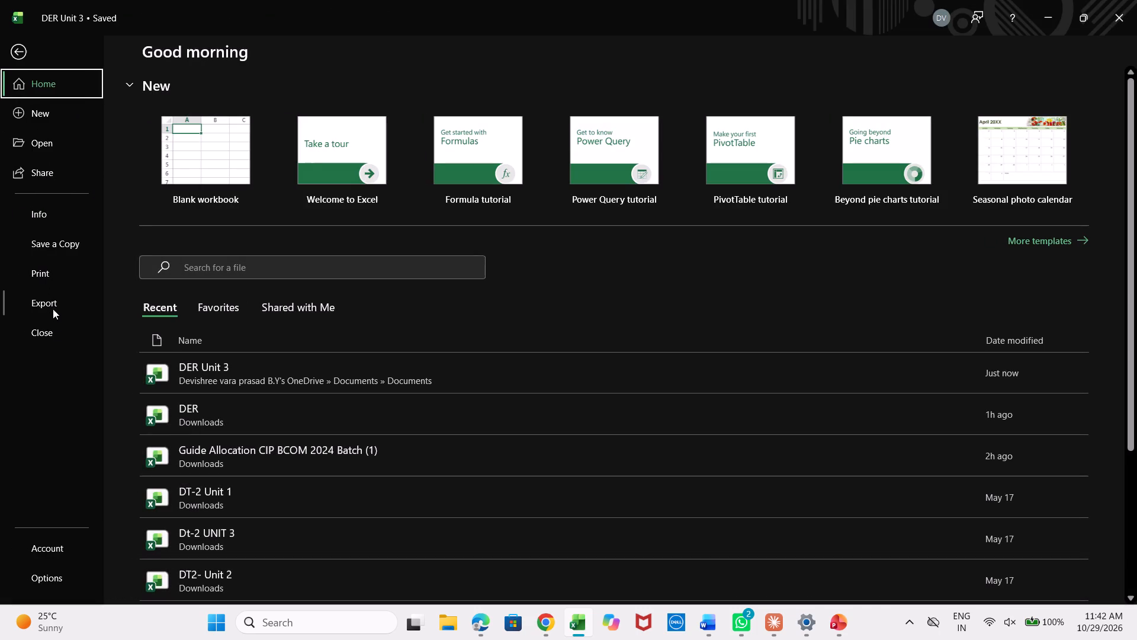
left_click(68, 239)
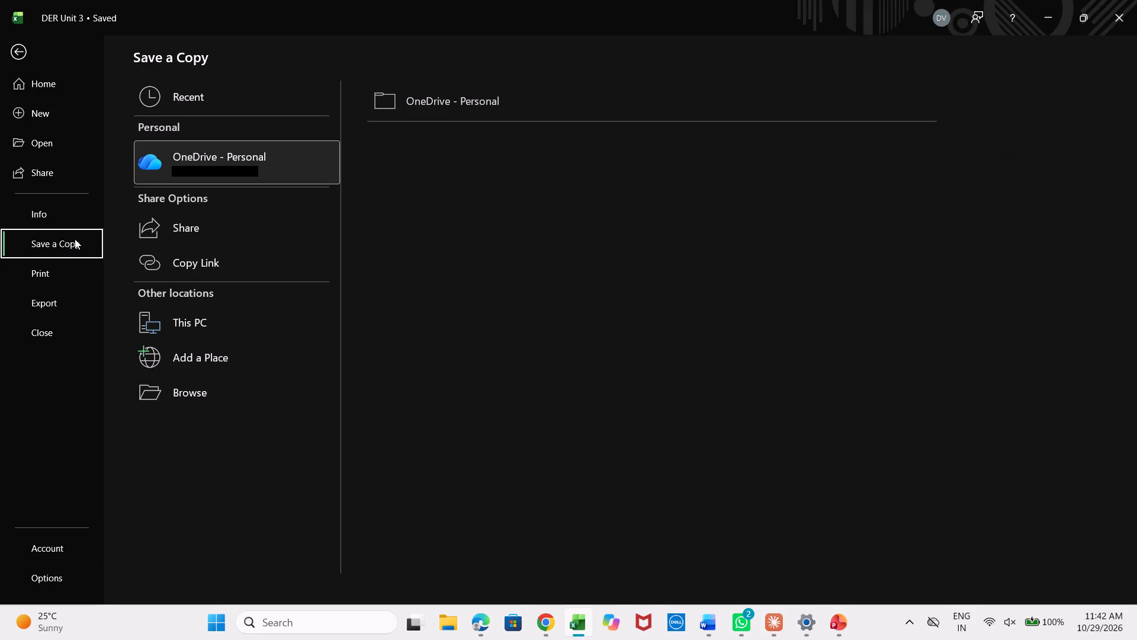
left_click(211, 331)
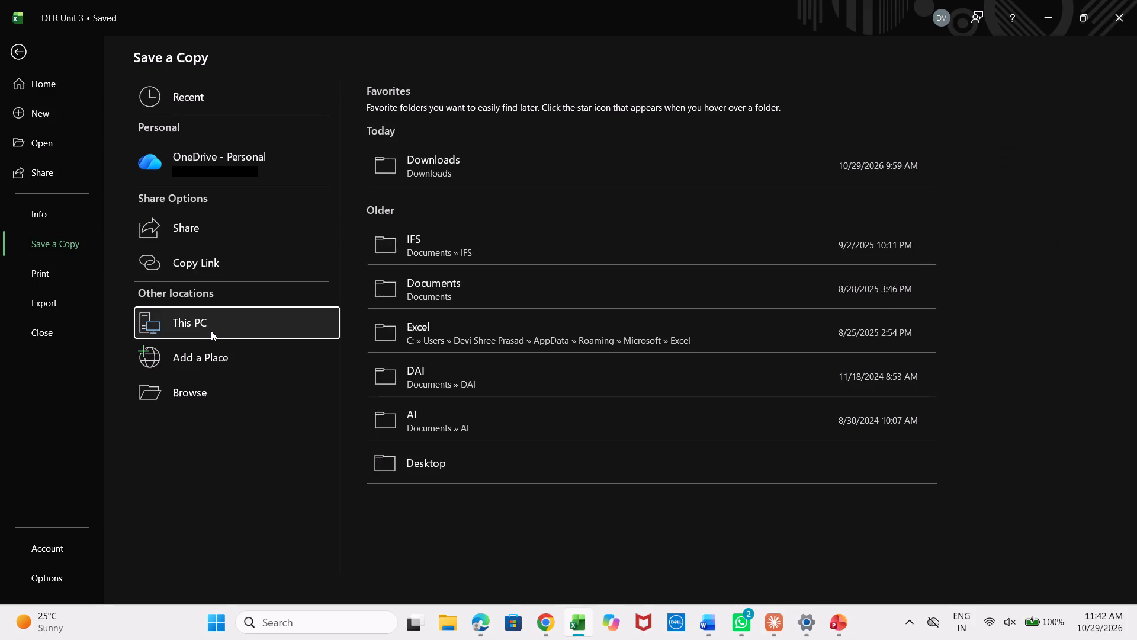
left_click(485, 177)
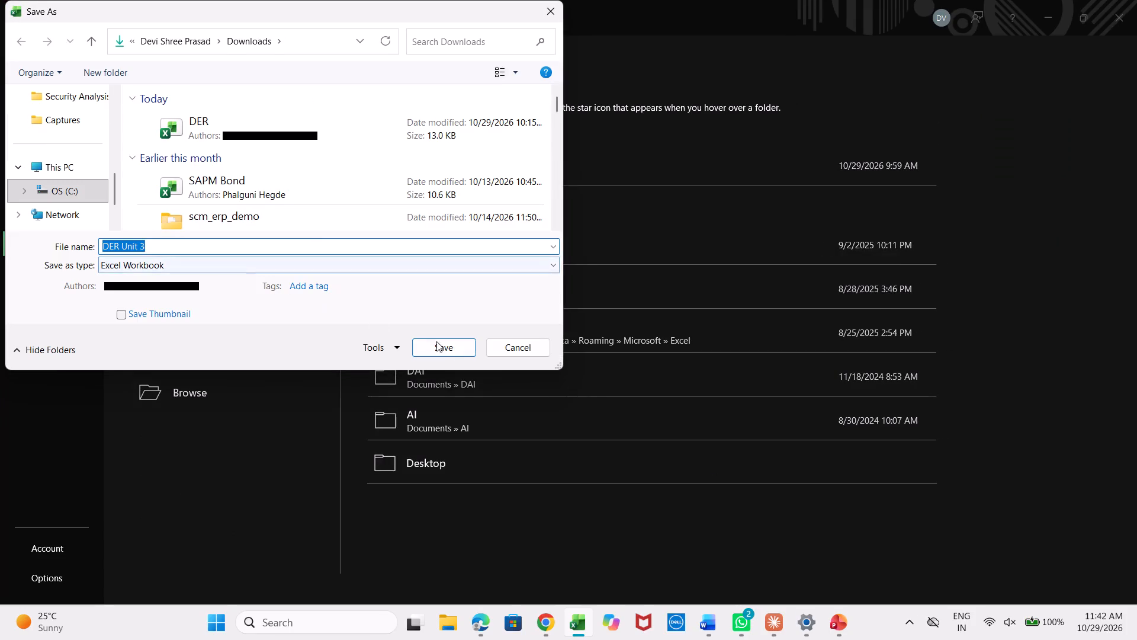
left_click(452, 348)
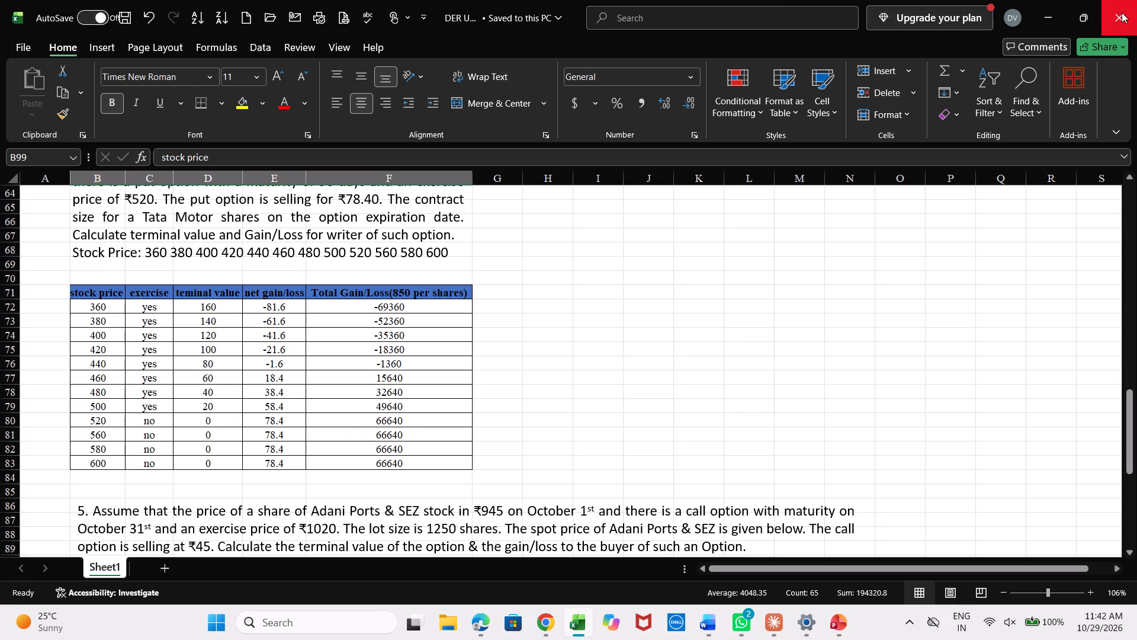
Close the DER Unit 3 workbook.
left_click(1122, 14)
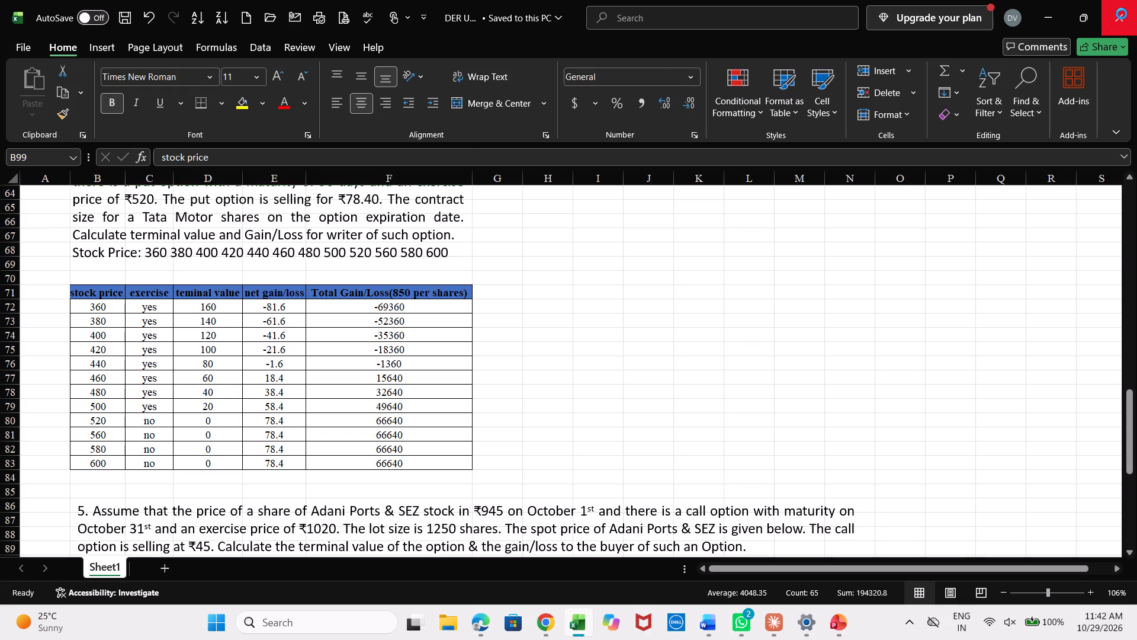
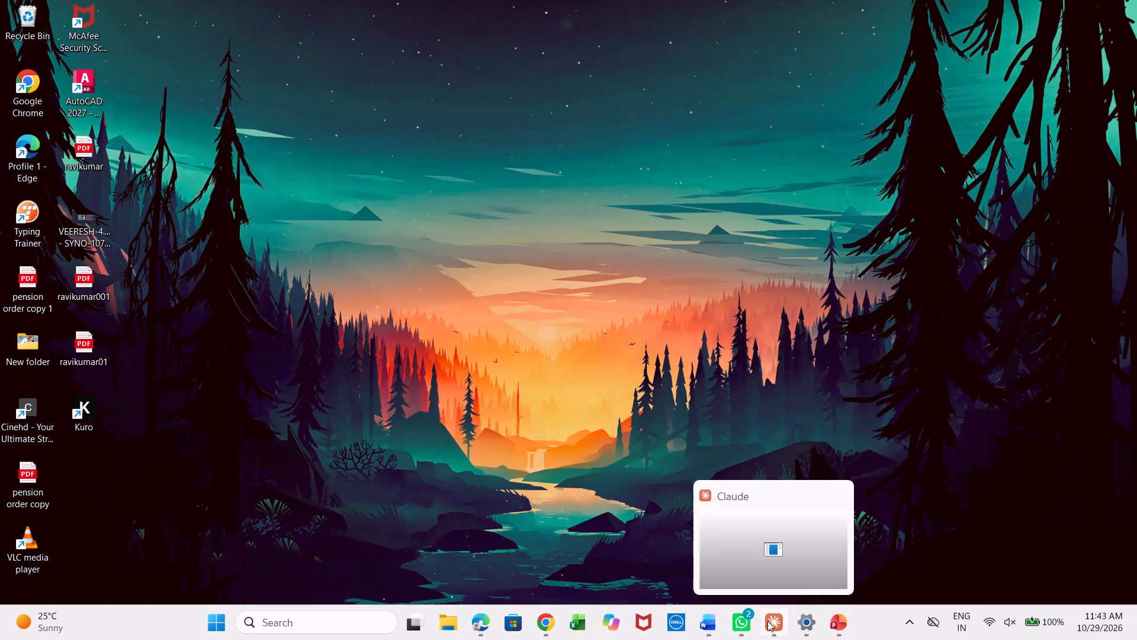
Start Excel and open the recent DER Unit 3 workbook stored in Downloads.
left_click(577, 624)
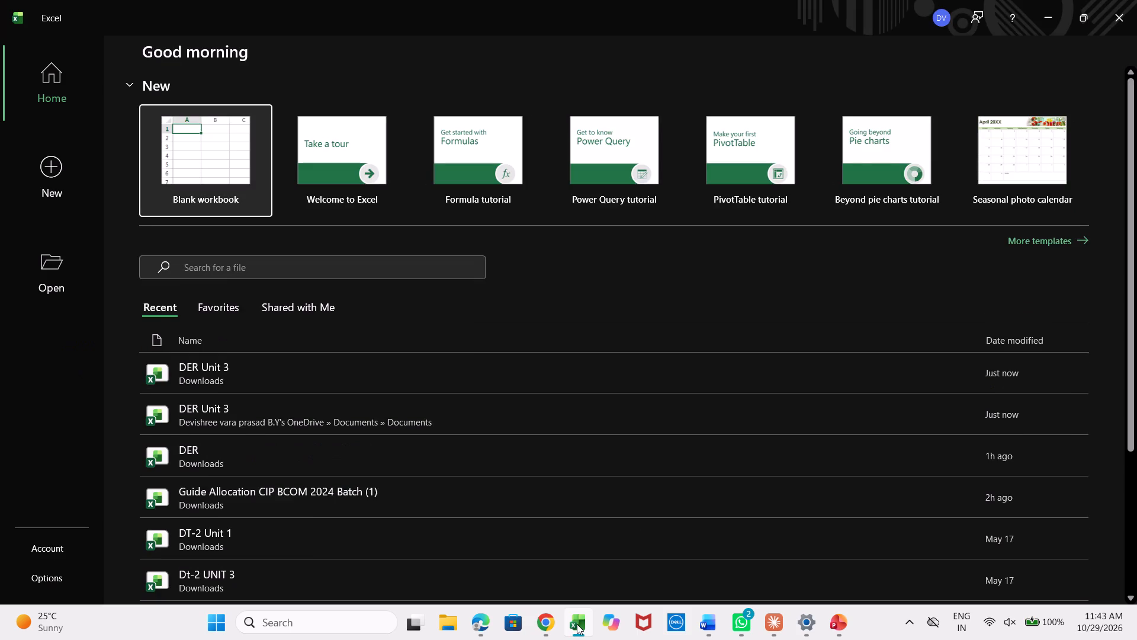
left_click(193, 373)
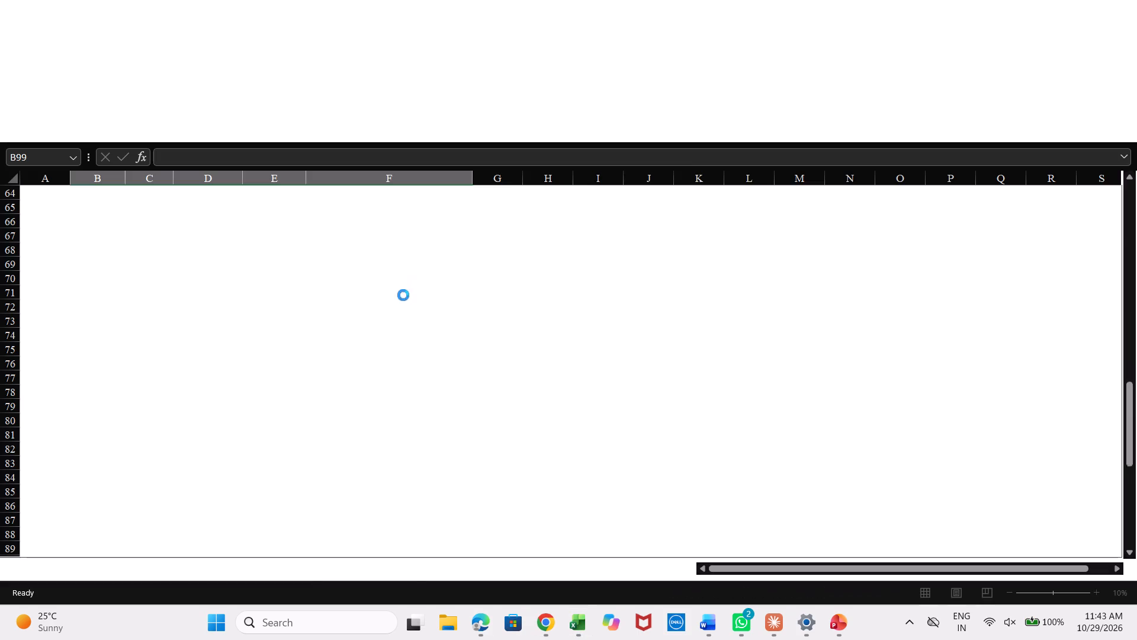
In the table below question 6, enter question 5's stock prices 1000, 1120, 1050 and 920 in B100:B103.
scroll(380, 351, "down", 3)
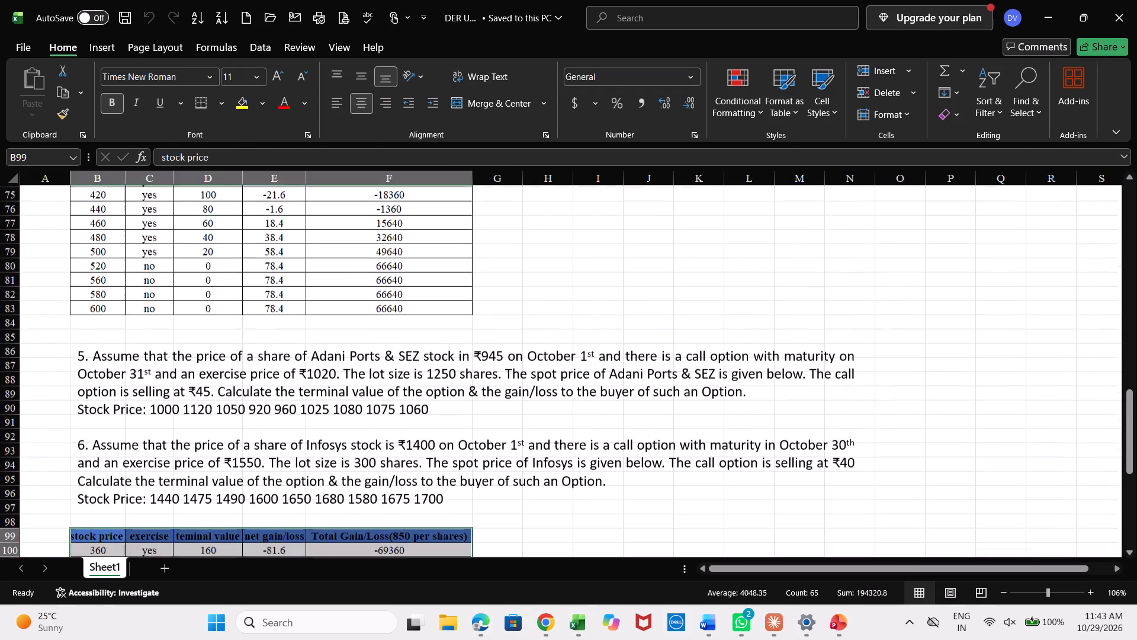
scroll(380, 351, "down", 3)
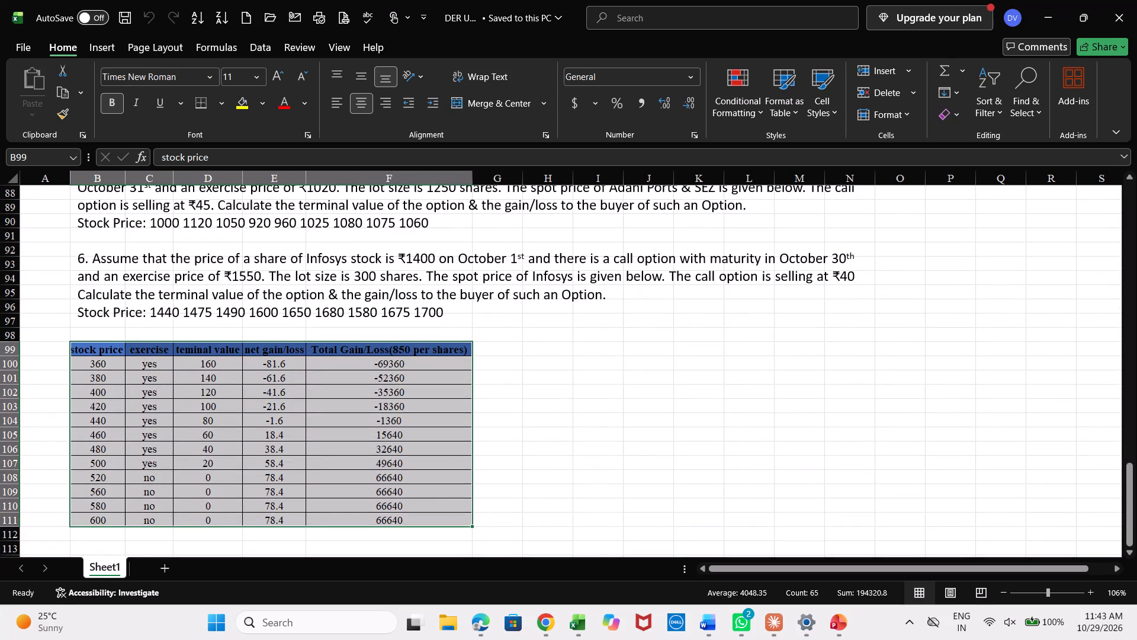
left_click(104, 364)
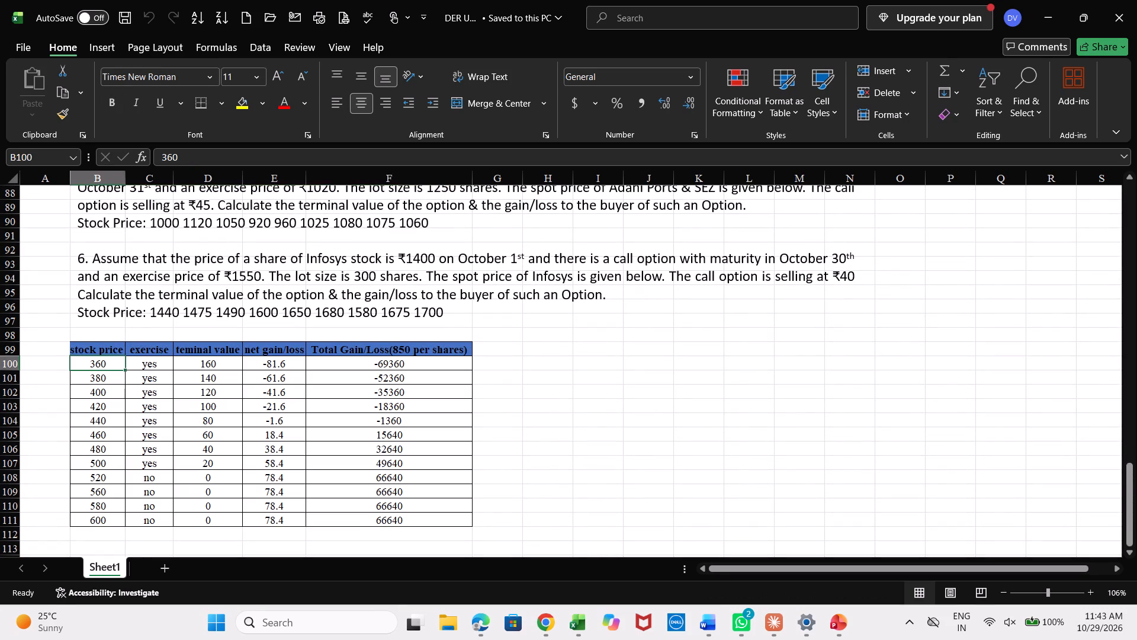
type("1000")
key("Return")
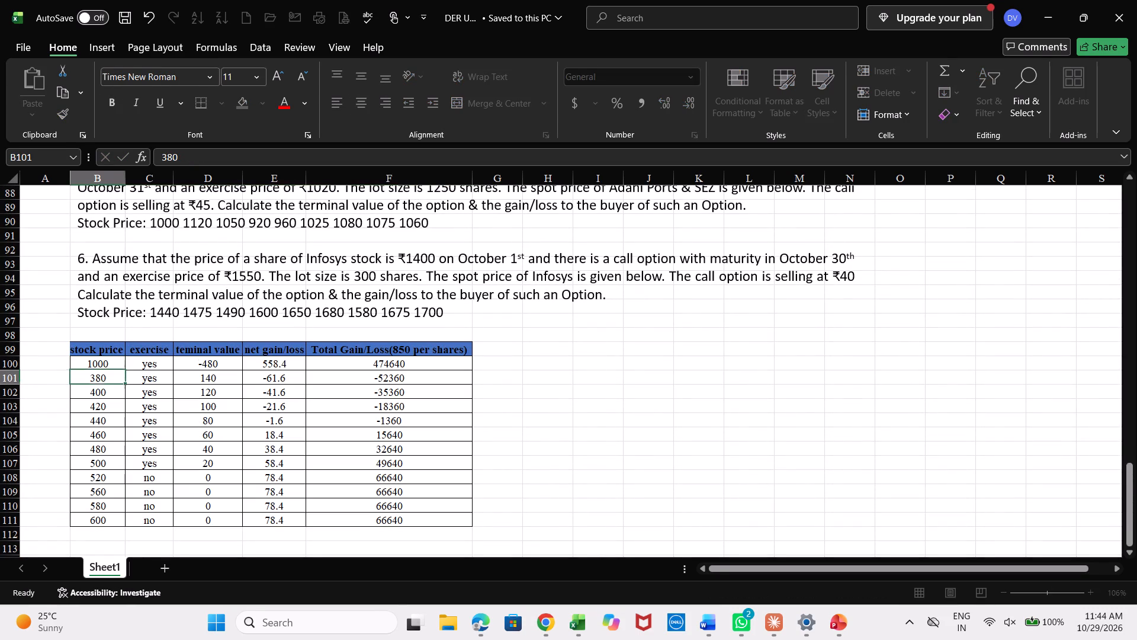
type("112")
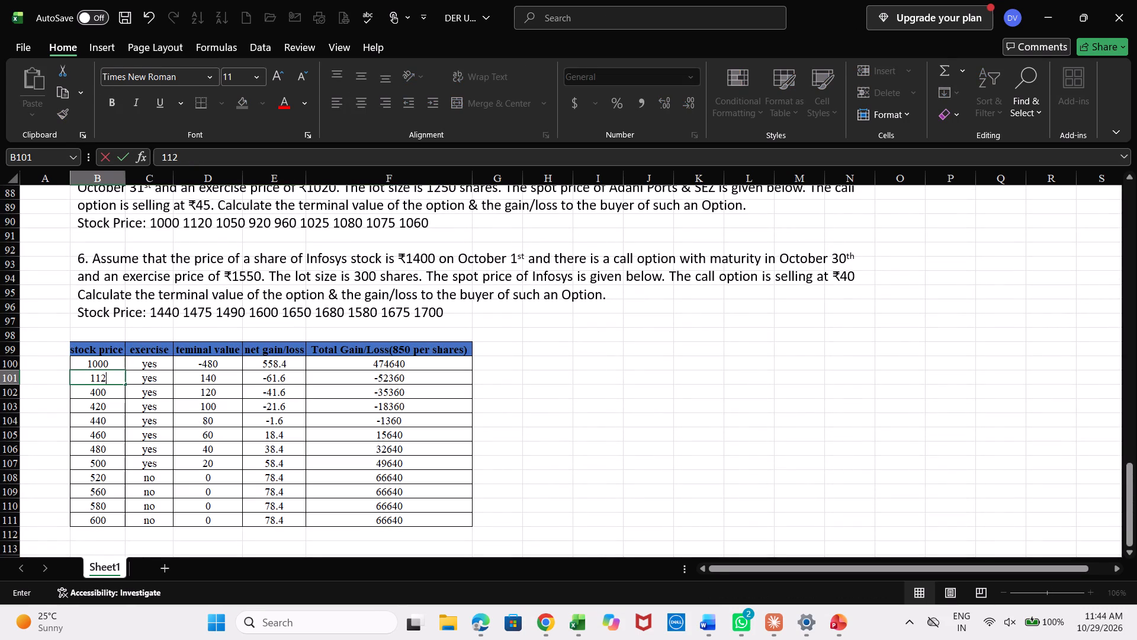
key("0")
key("Return")
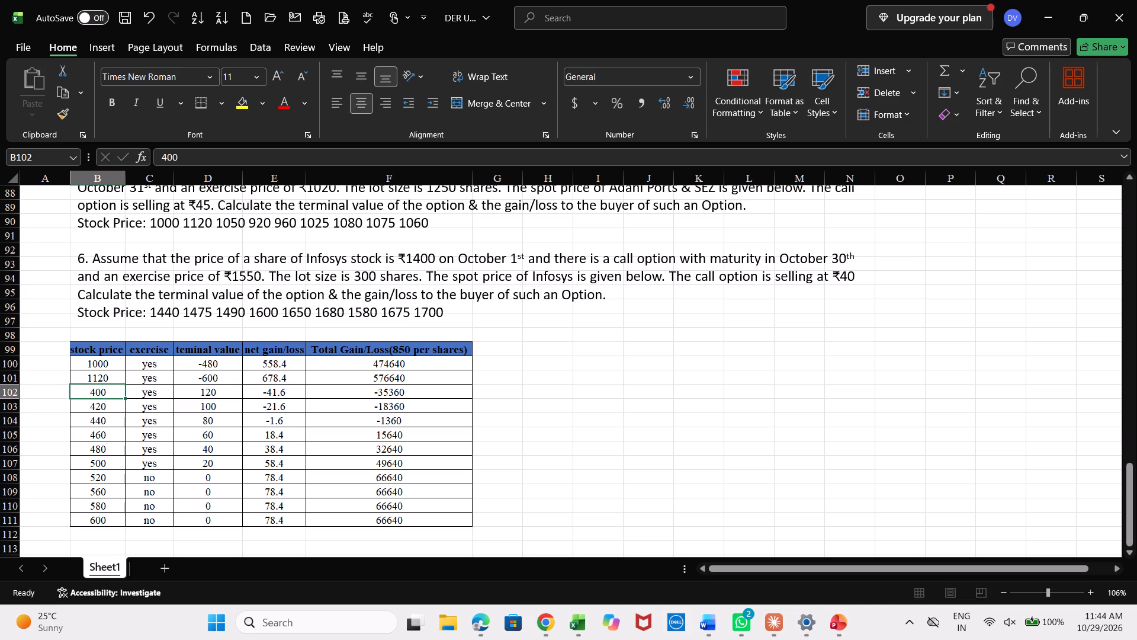
key("1")
type("050")
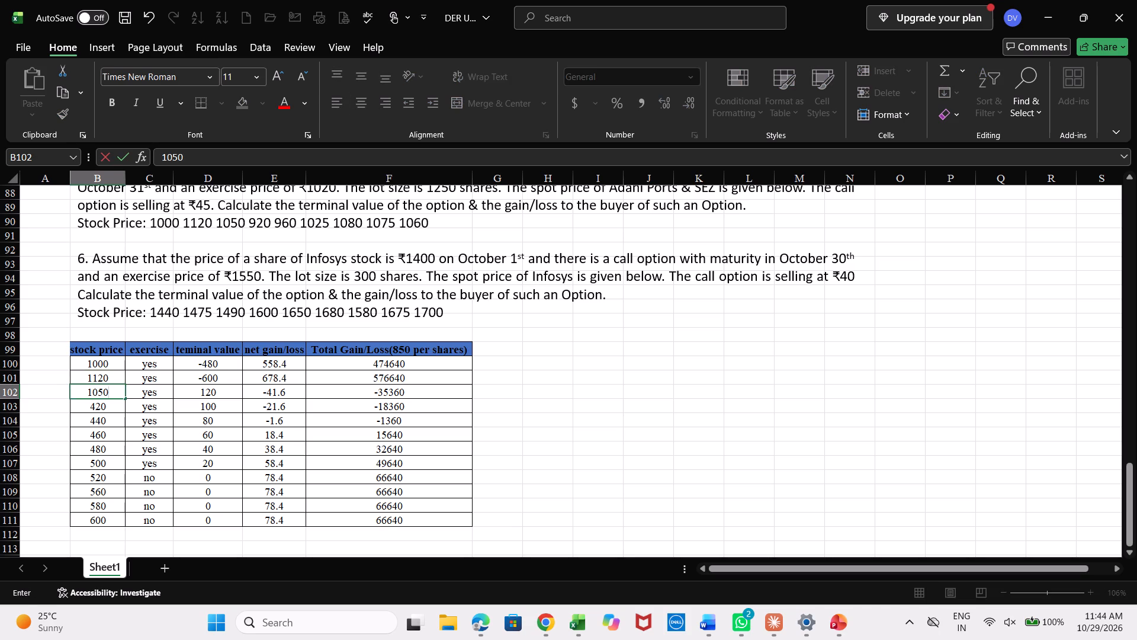
key("Return")
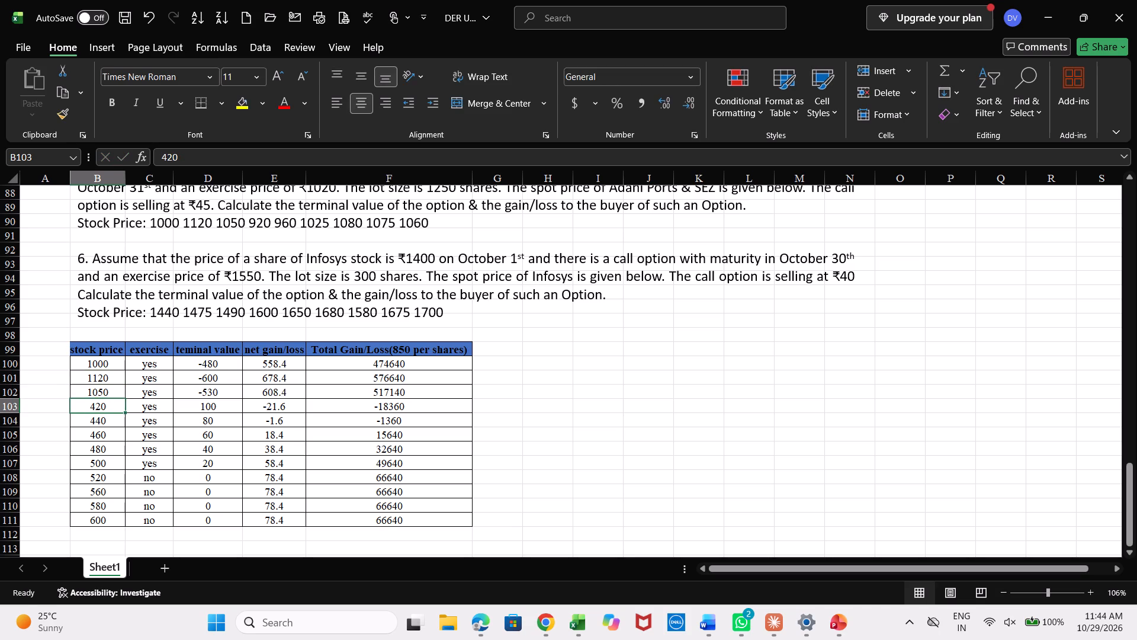
type("920")
key("Return")
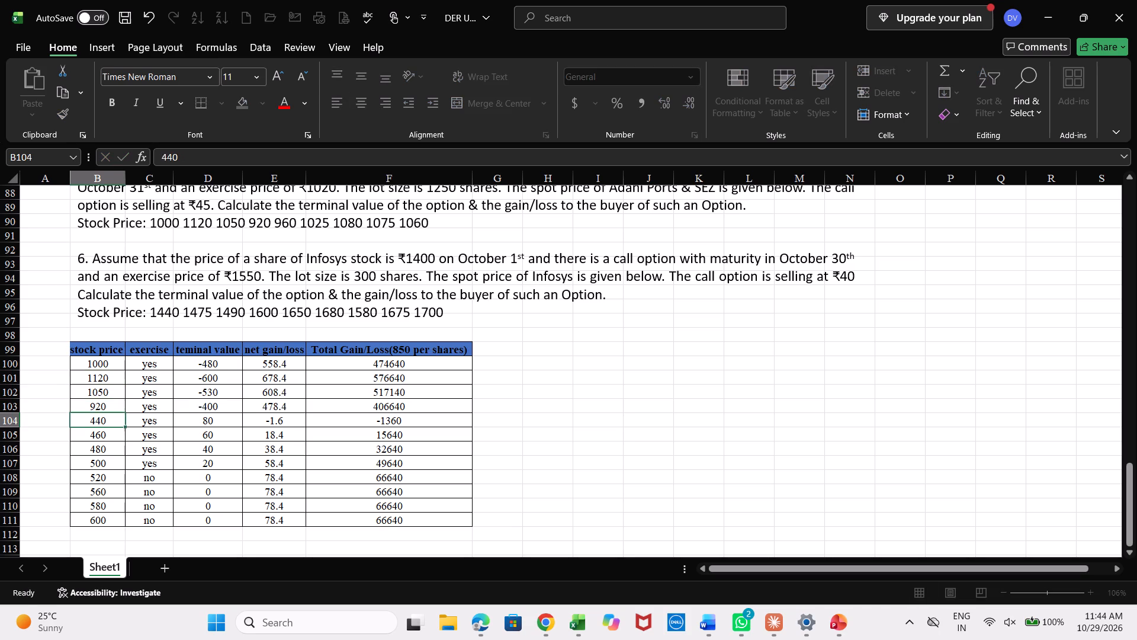
Continue the stock price column with 960, 1025, 1080, 1075 and 1060 in B104:B108.
type("960")
key("Return")
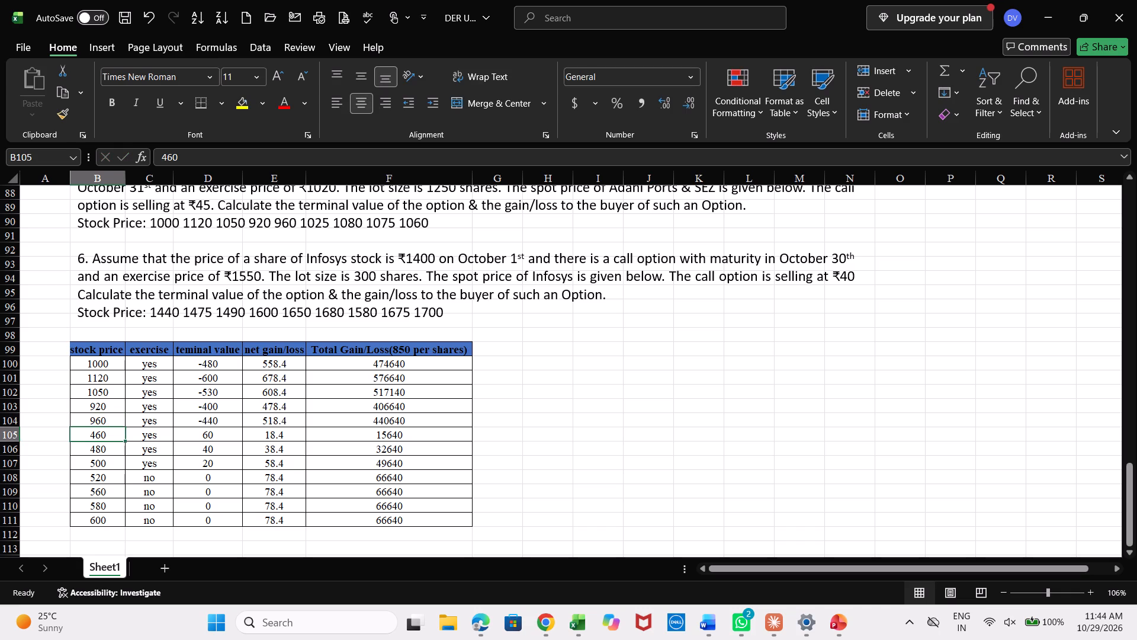
type("1025")
key("Return")
type("1080")
key("Return")
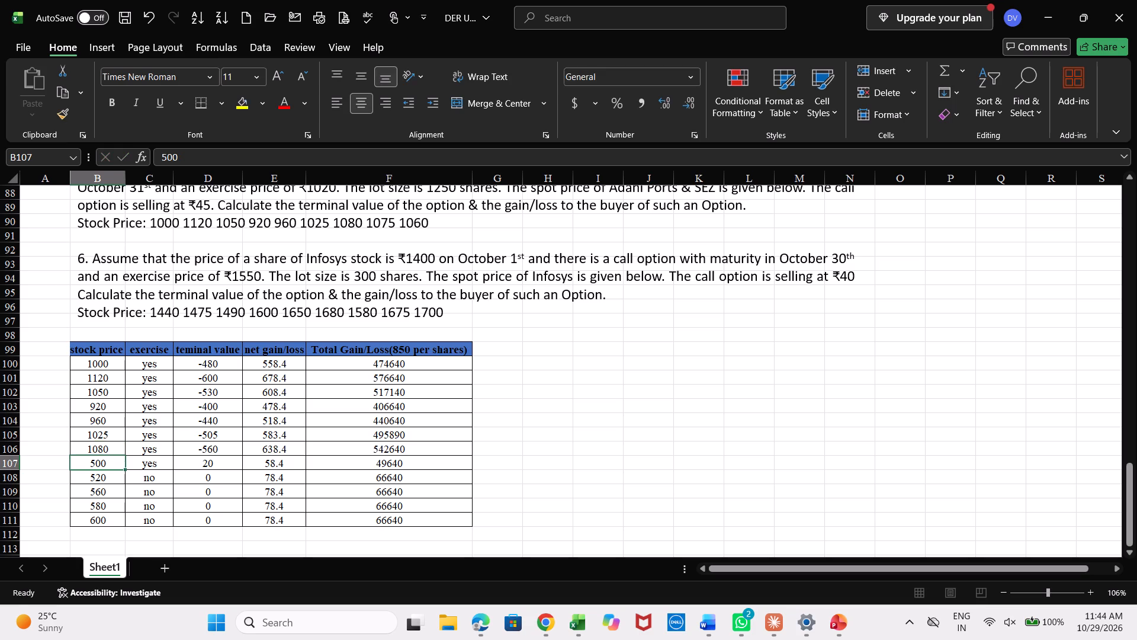
key("1")
key("0")
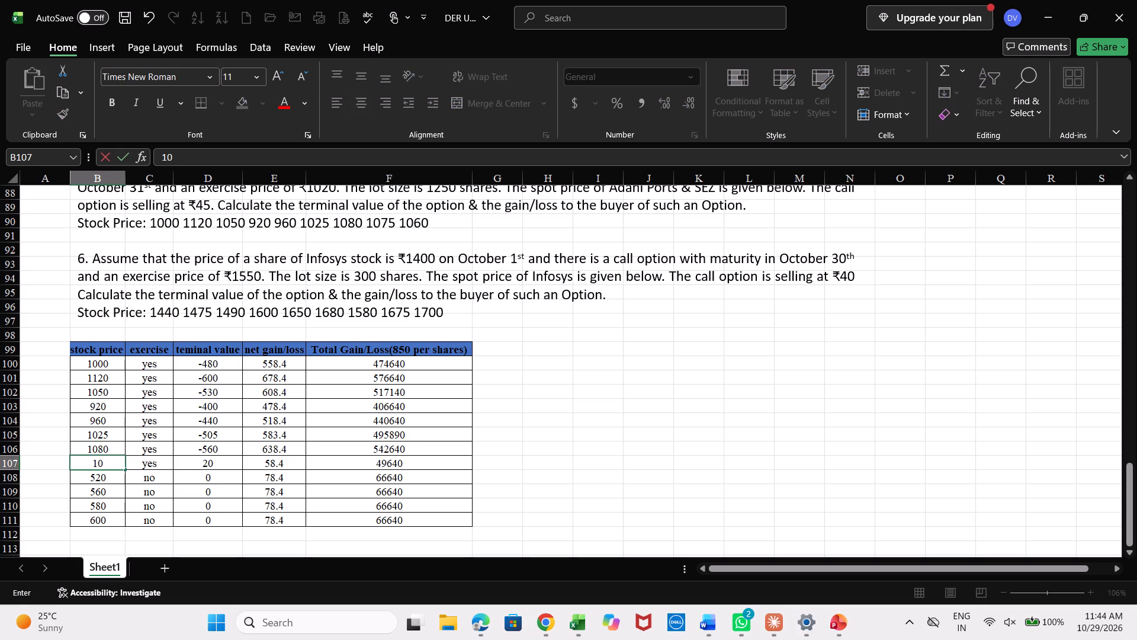
type("75")
key("Return")
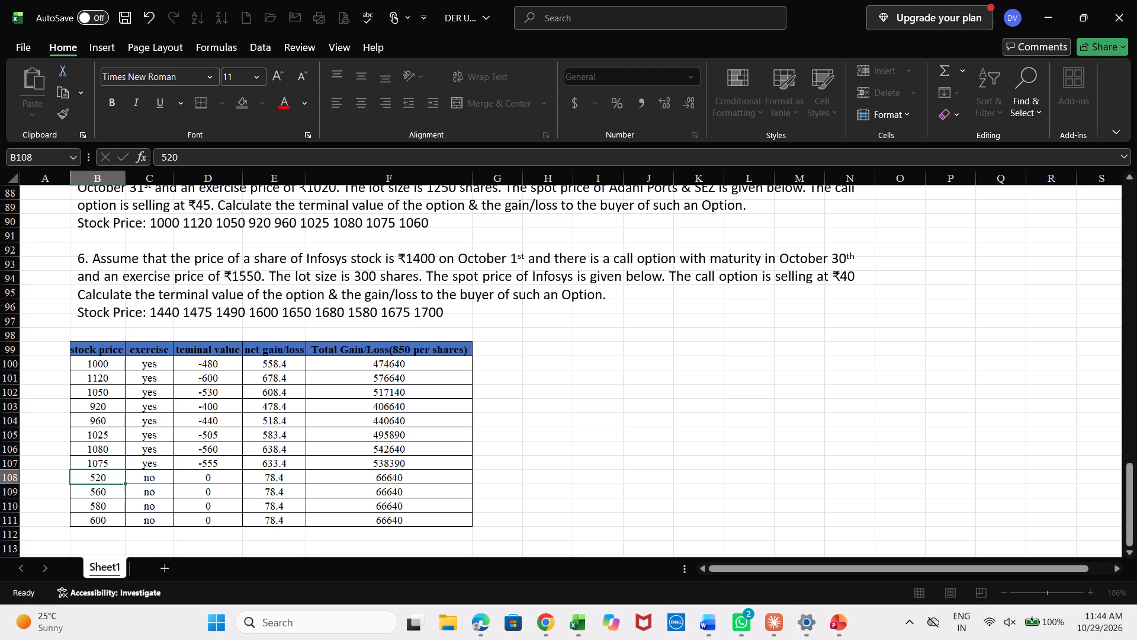
type("1060")
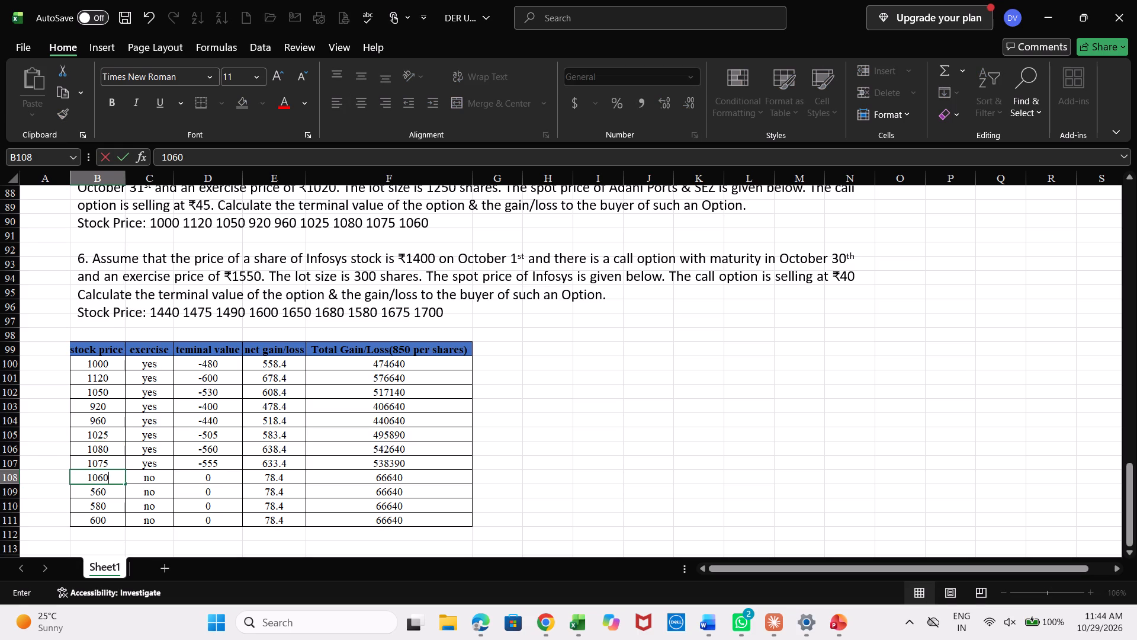
key("Return")
Clear the leftover stock prices in the table's last three rows, B109:B111.
key("BackSpace")
key("Down")
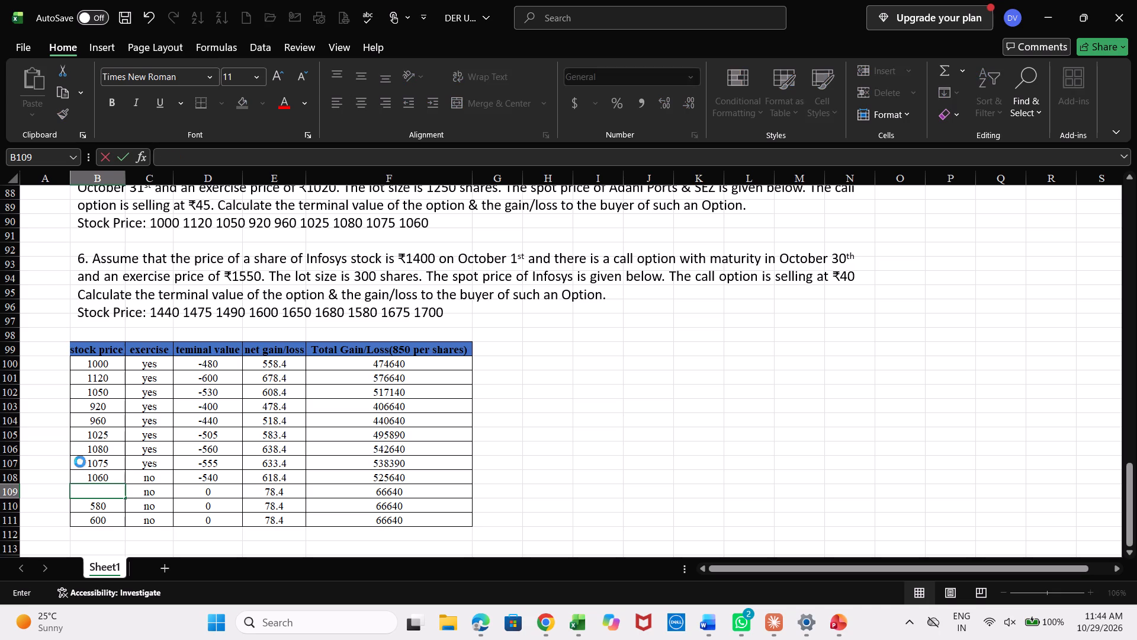
key("BackSpace")
key("Up")
key("backslash")
key("Down")
key("Down")
key("backslash")
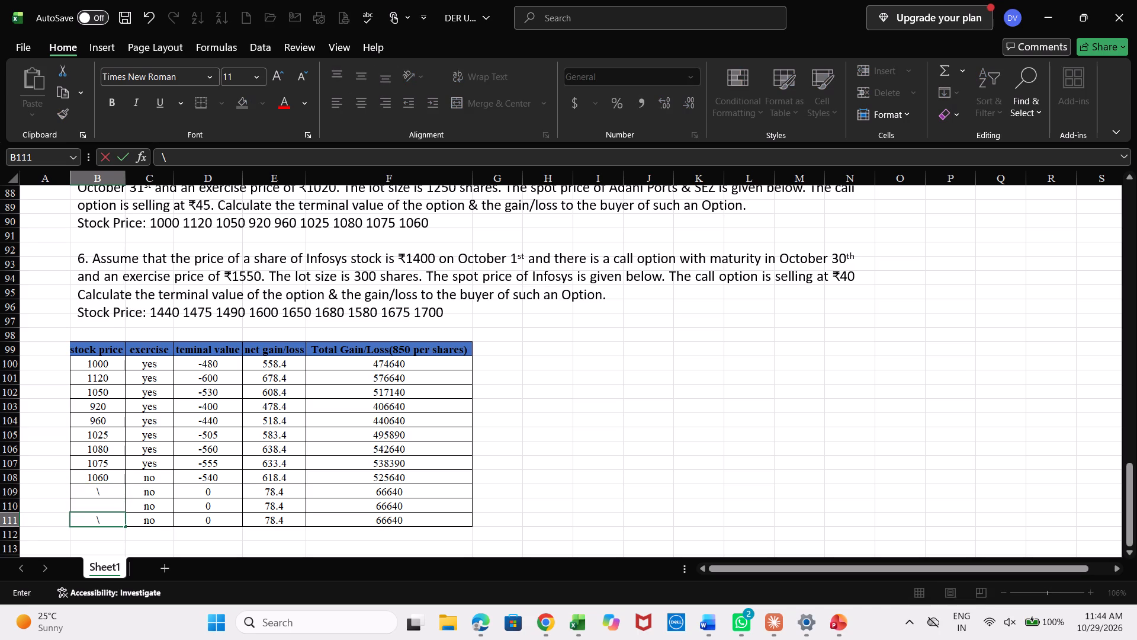
key("BackSpace")
key("Up")
key("Up")
key("BackSpace")
key("Up")
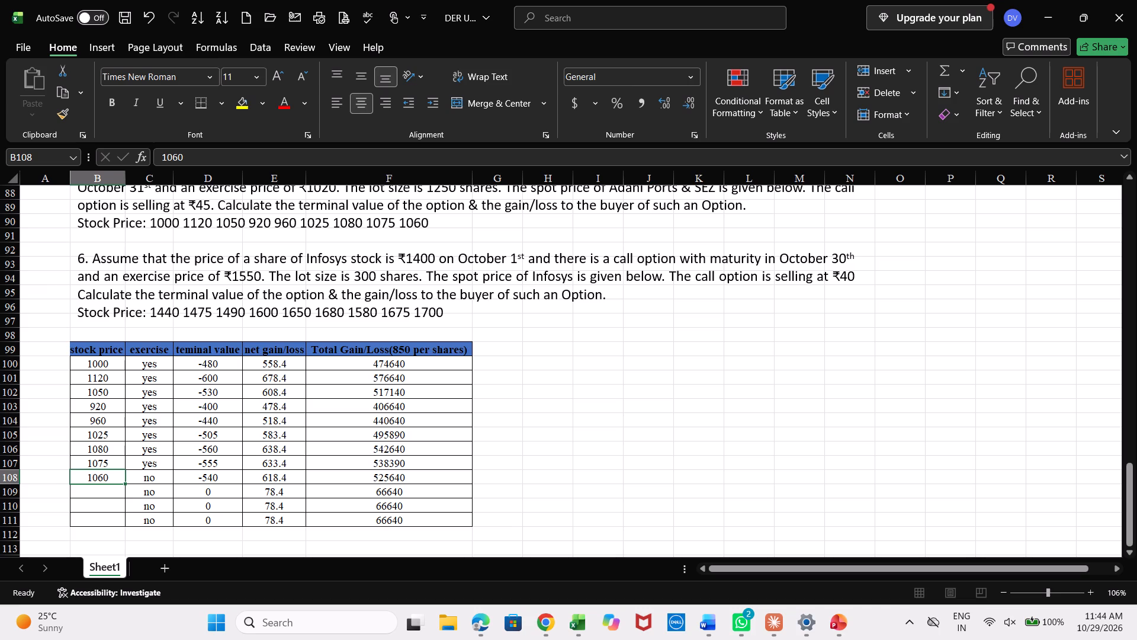
Change the Total Gain/Loss formula in F100 to =E100*300.
double_click(217, 358)
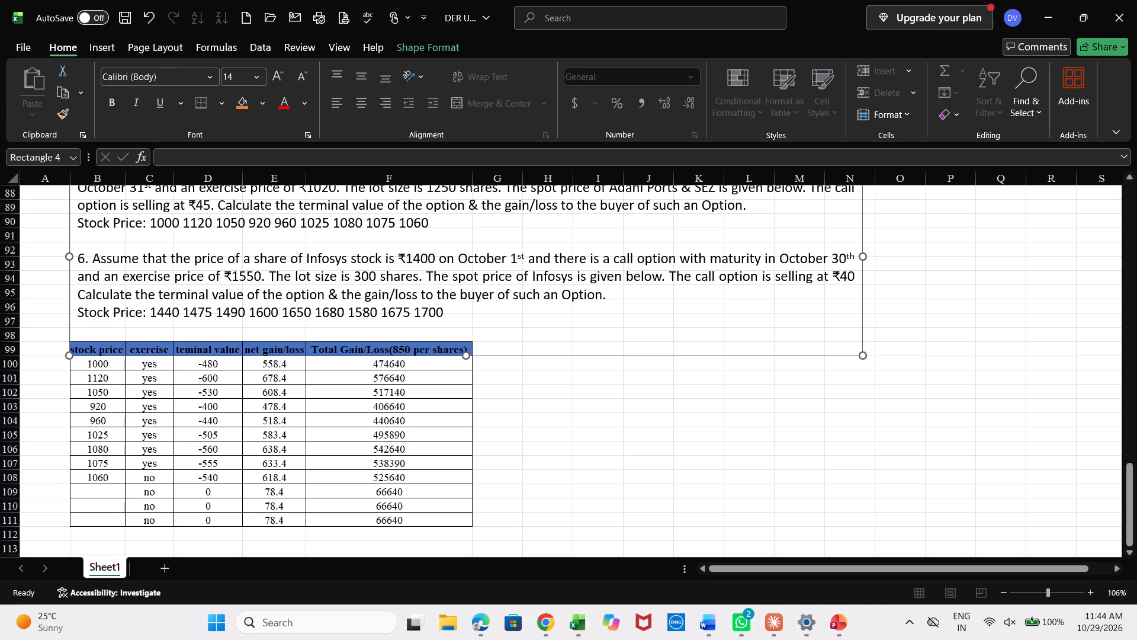
left_click(217, 366)
left_click(217, 366)
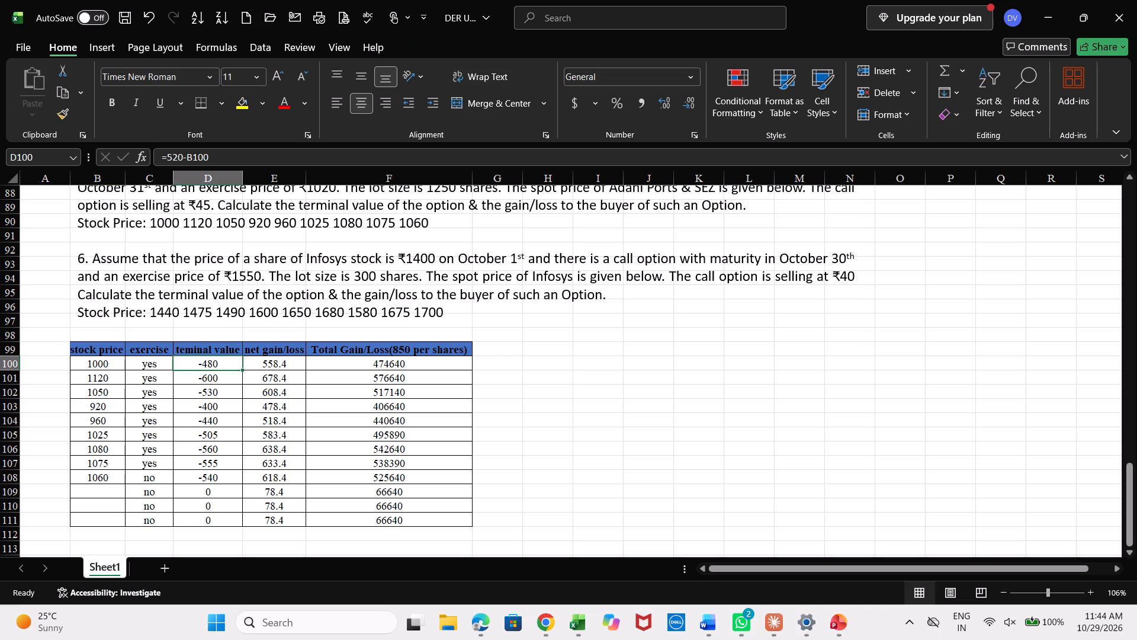
double_click(390, 365)
key("BackSpace")
key("BackSpace")
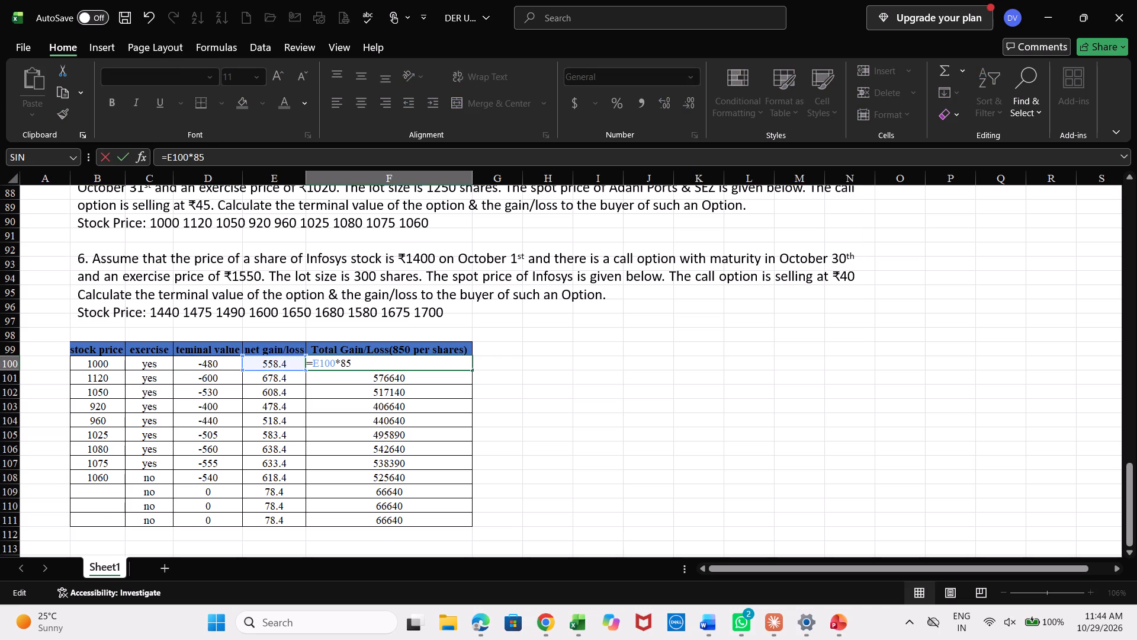
key("BackSpace")
key("3")
type("00")
key("Return")
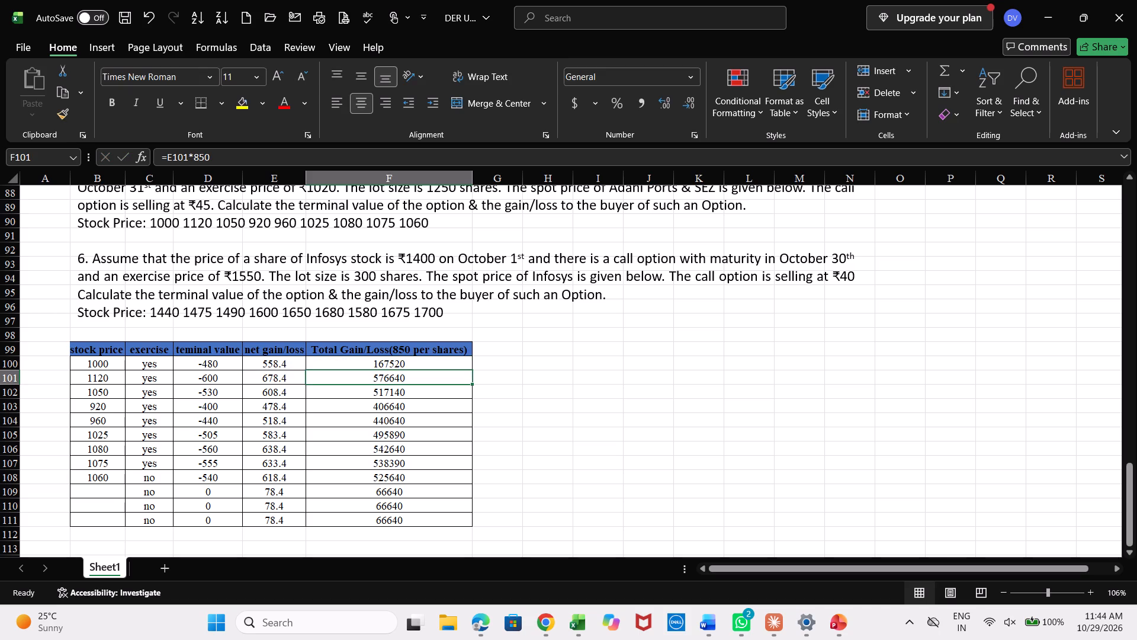
Change the terminal value formula in D100 to =1550-B100.
double_click(183, 364)
left_click(197, 364)
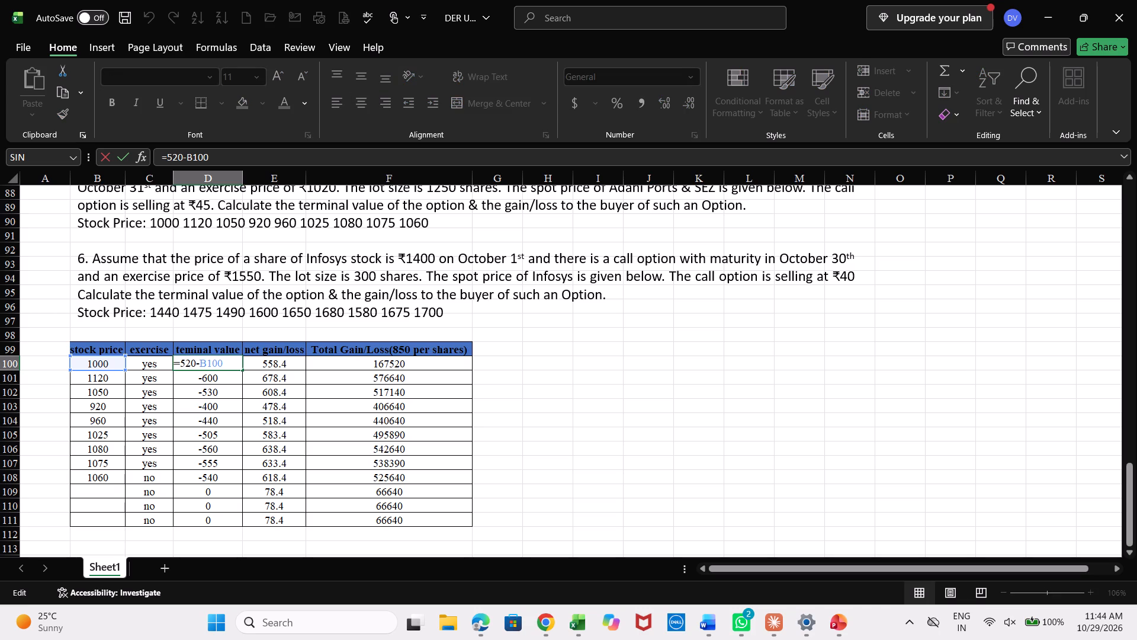
key("BackSpace")
key("BackSpace")
key("BackSpace")
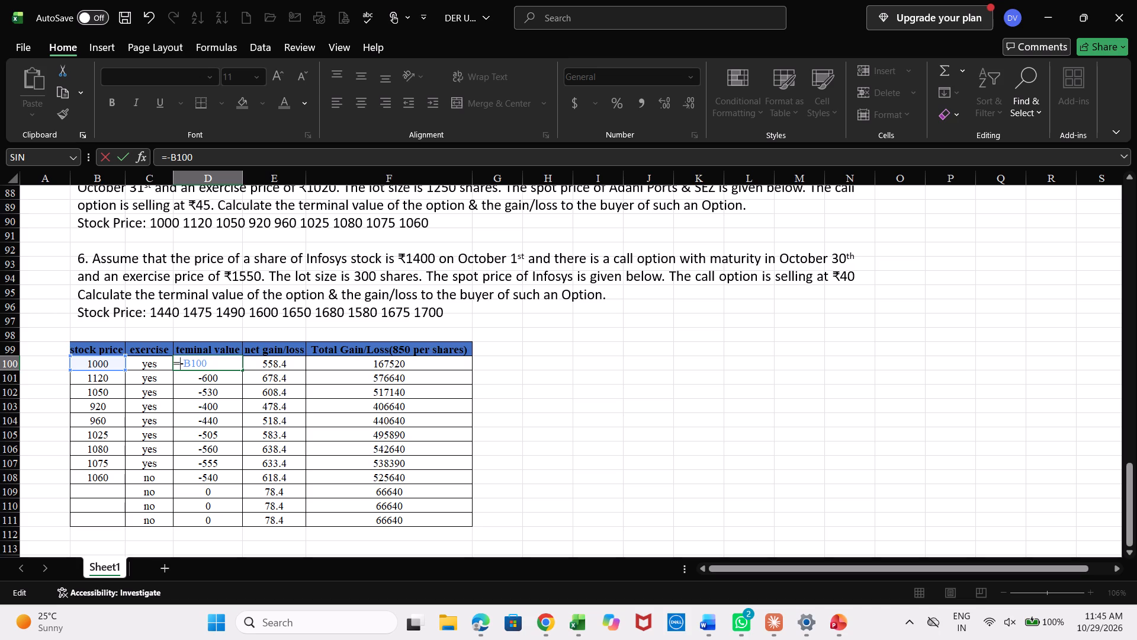
type("1550")
key("Return")
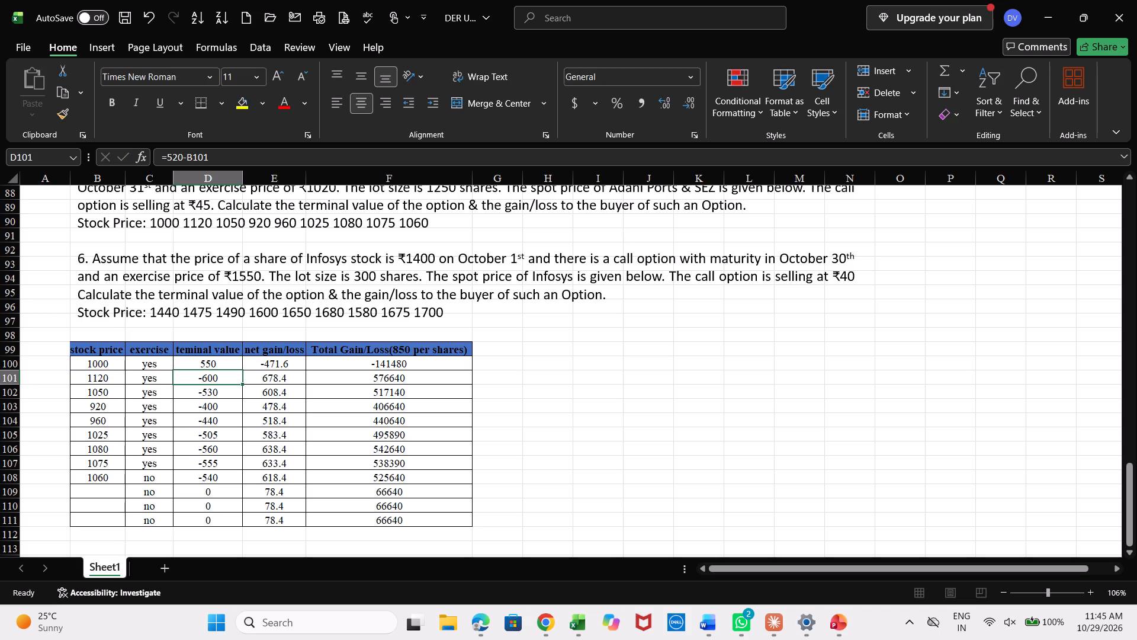
Fill the terminal value formula from D100 down through D108.
left_click(229, 363)
left_click_drag(242, 369, 248, 423)
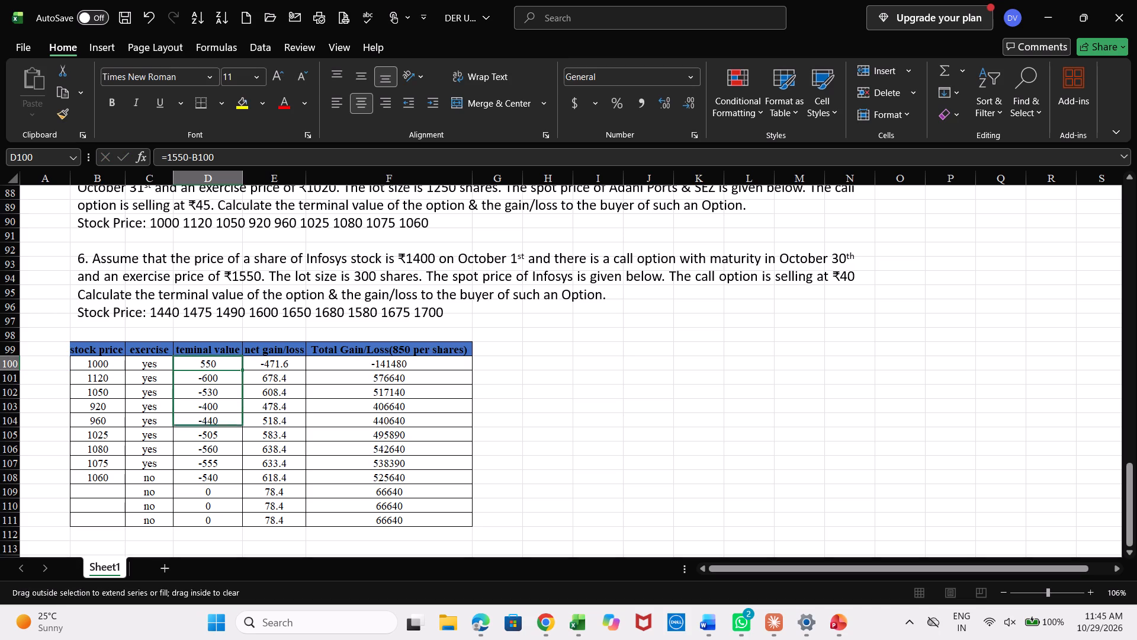
left_click_drag(248, 423, 240, 485)
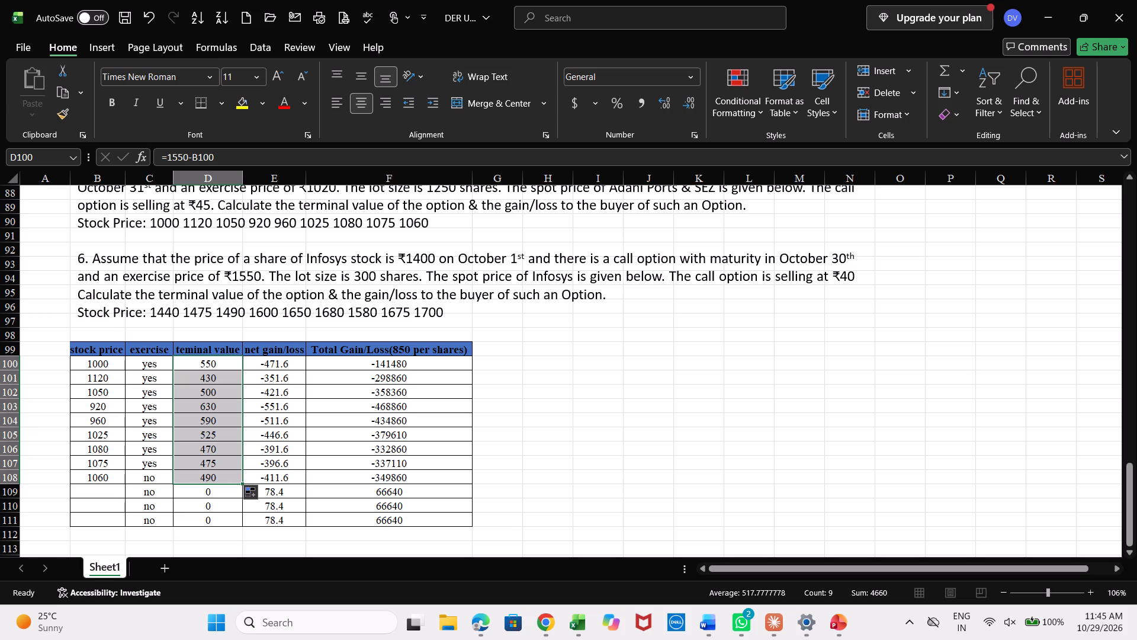
Change the terminal value formula in D100 to use question 5's exercise price, =1020-B100.
double_click(202, 406)
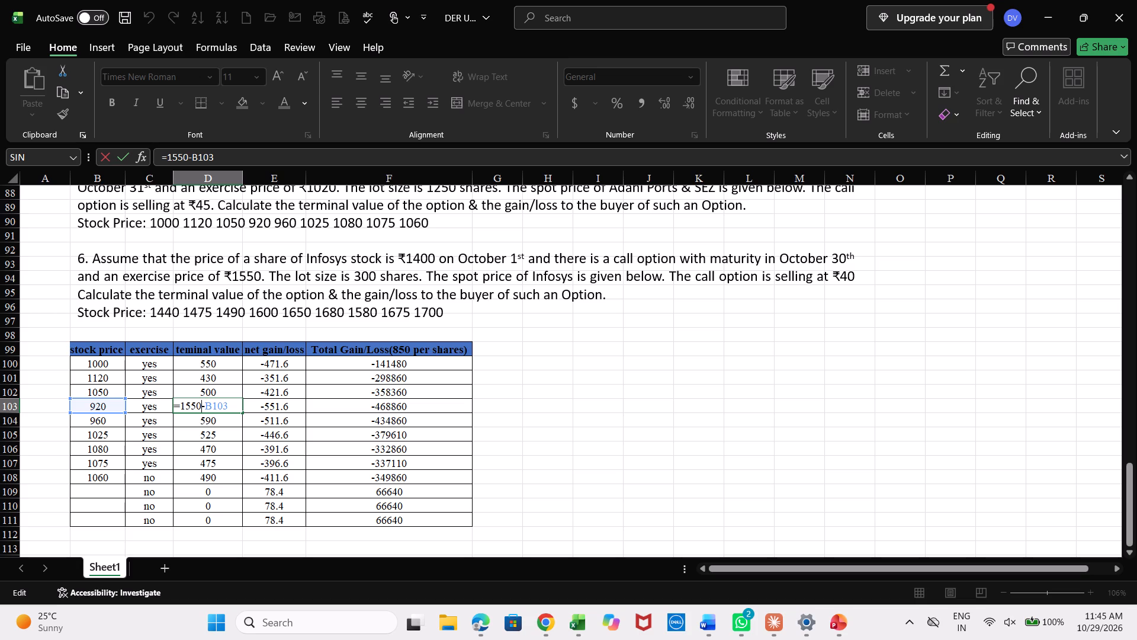
scroll(191, 374, "up", 1)
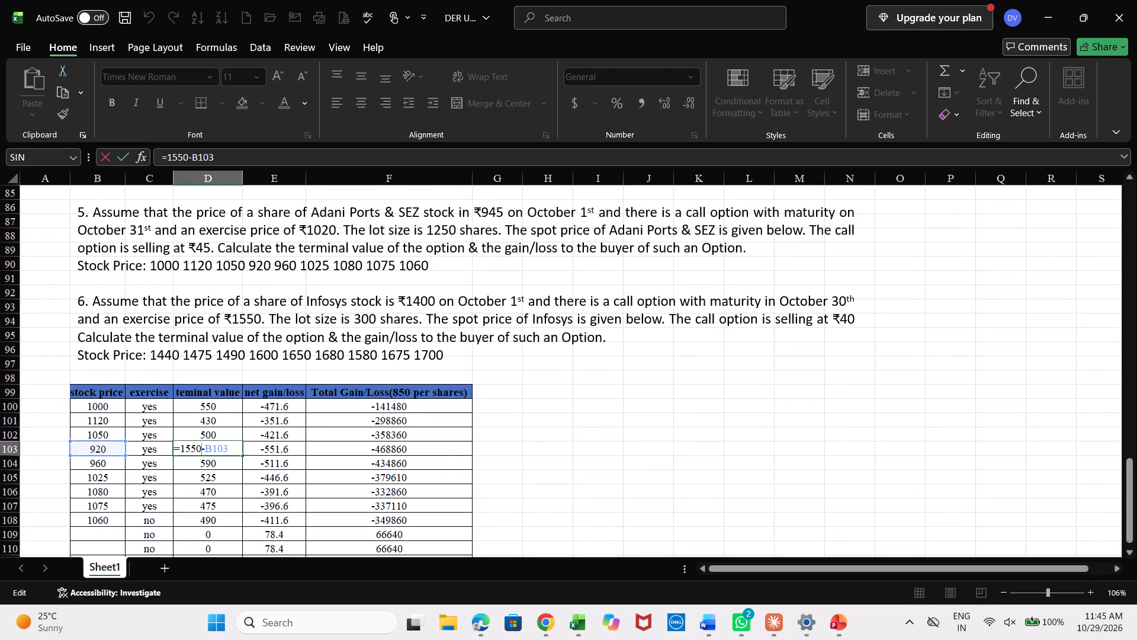
double_click(188, 405)
left_click(201, 408)
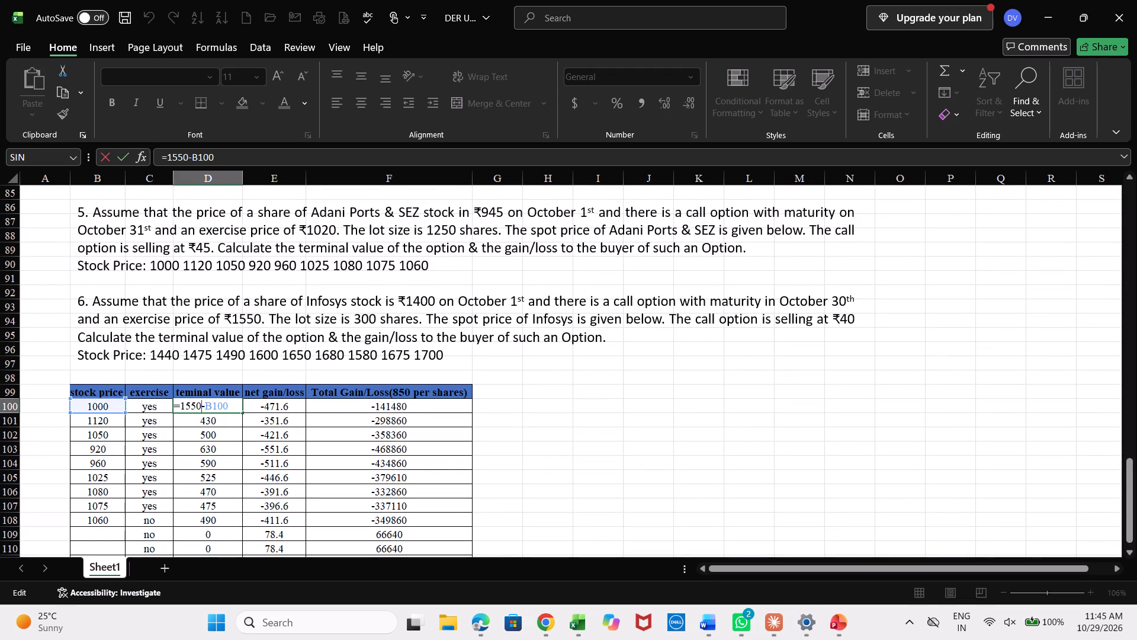
key("BackSpace")
key("BackSpace")
key("BackSpace")
type("020")
key("Return")
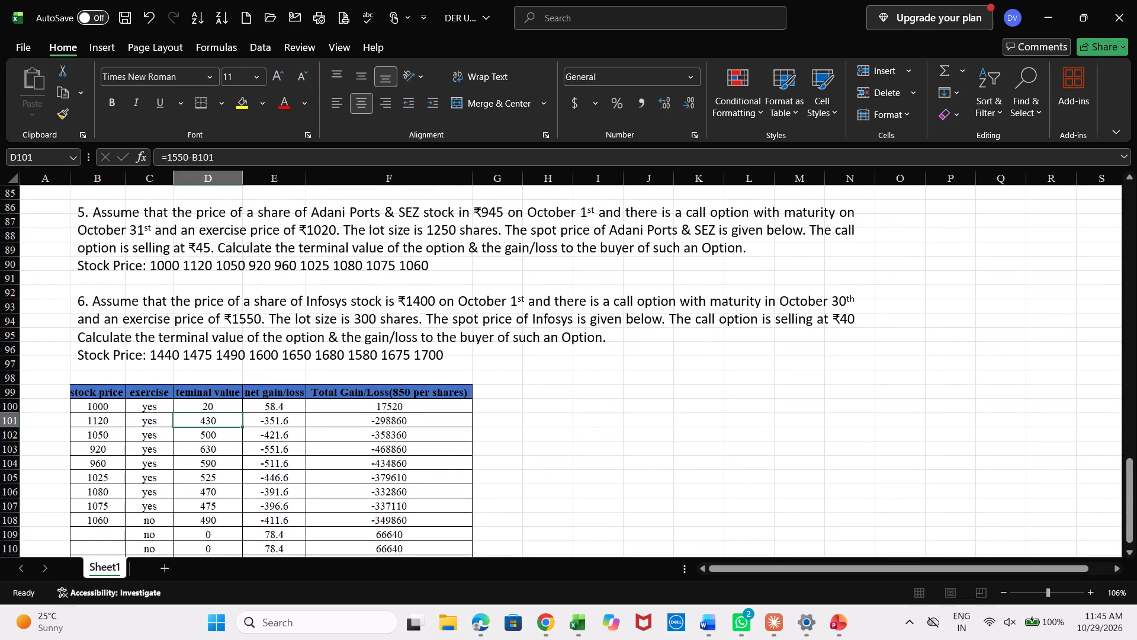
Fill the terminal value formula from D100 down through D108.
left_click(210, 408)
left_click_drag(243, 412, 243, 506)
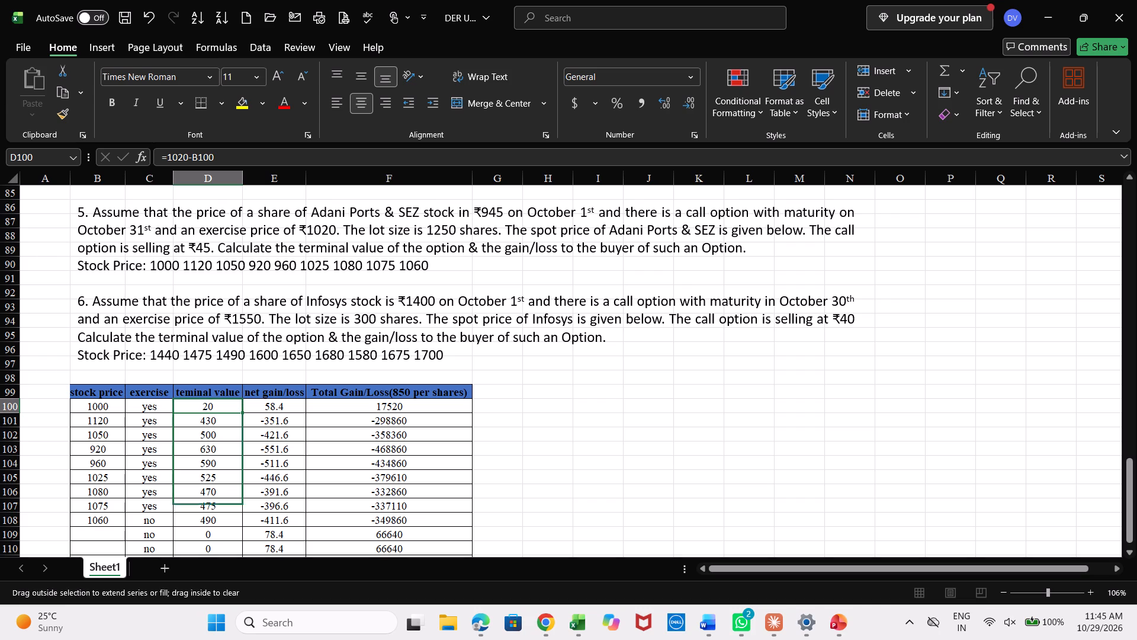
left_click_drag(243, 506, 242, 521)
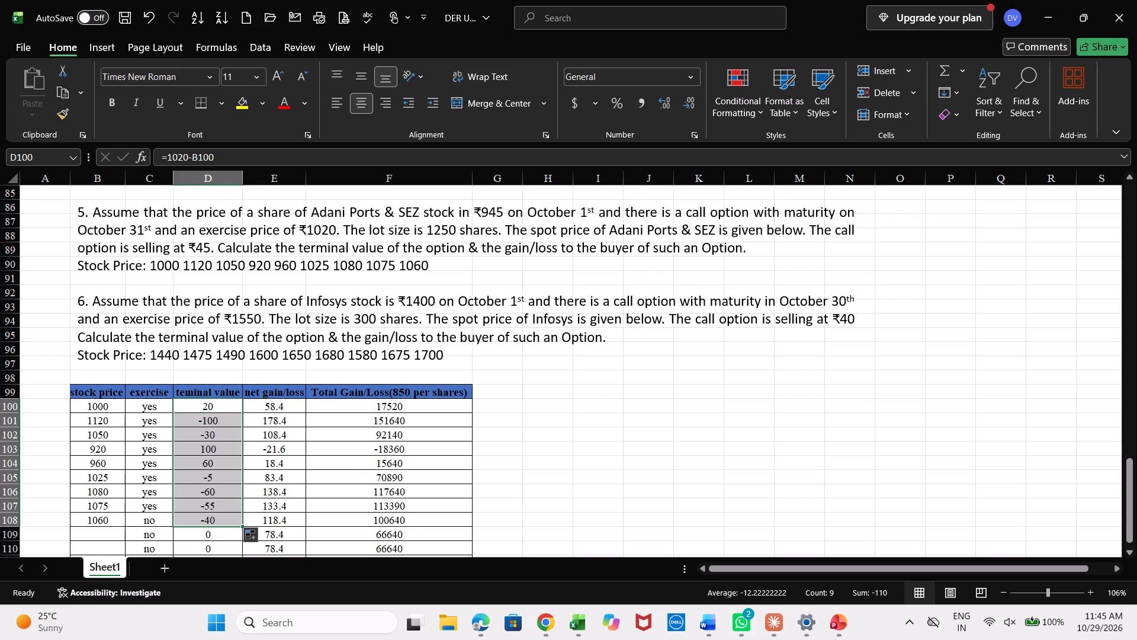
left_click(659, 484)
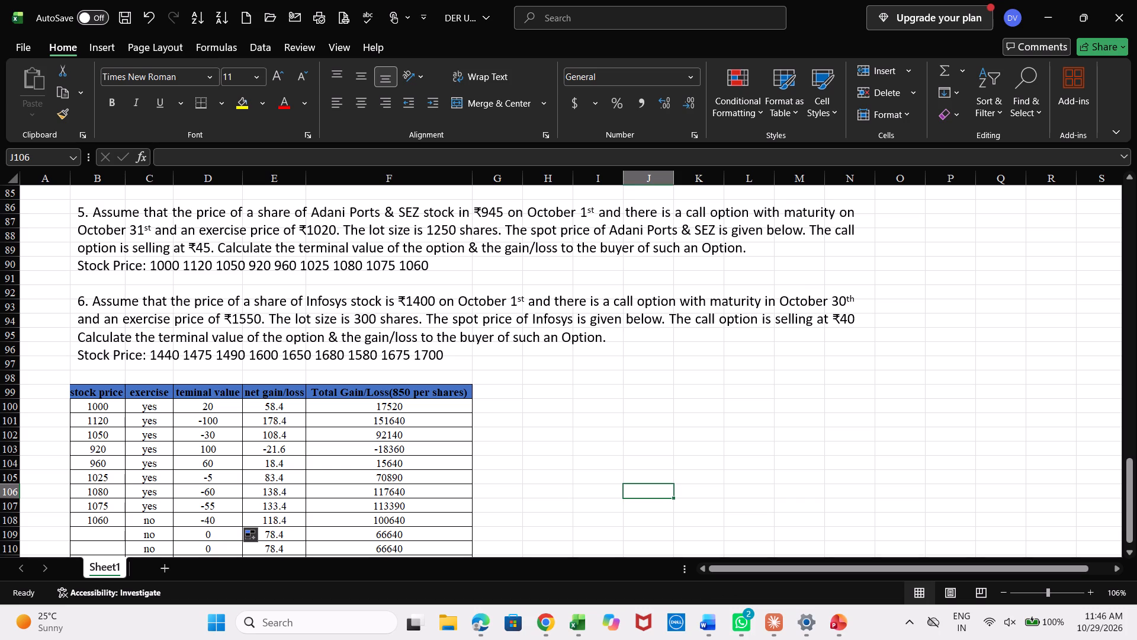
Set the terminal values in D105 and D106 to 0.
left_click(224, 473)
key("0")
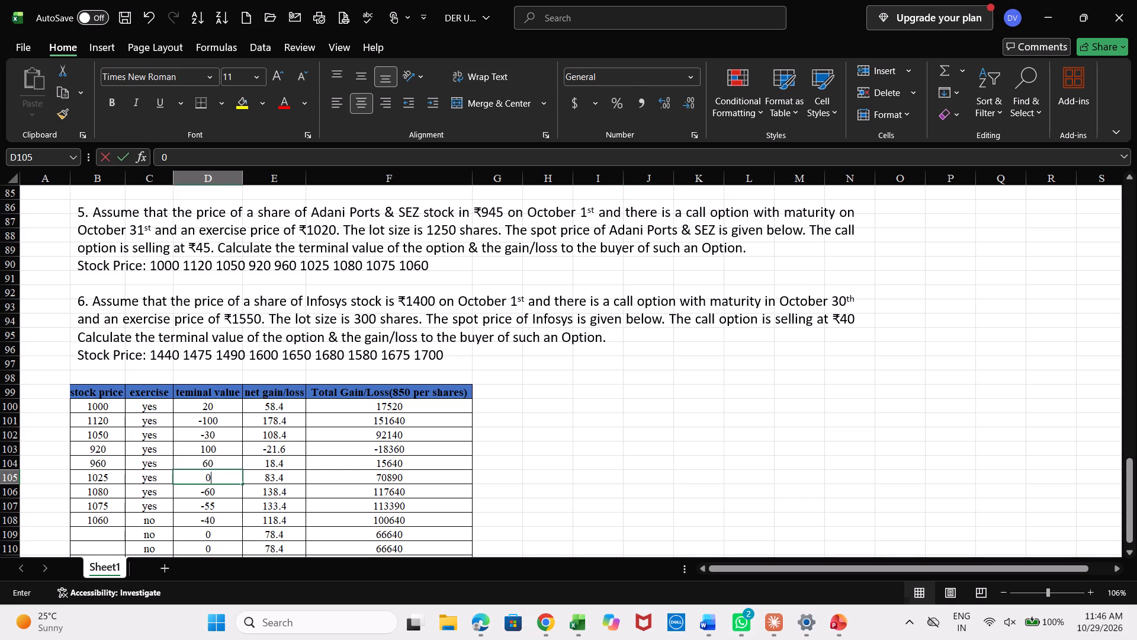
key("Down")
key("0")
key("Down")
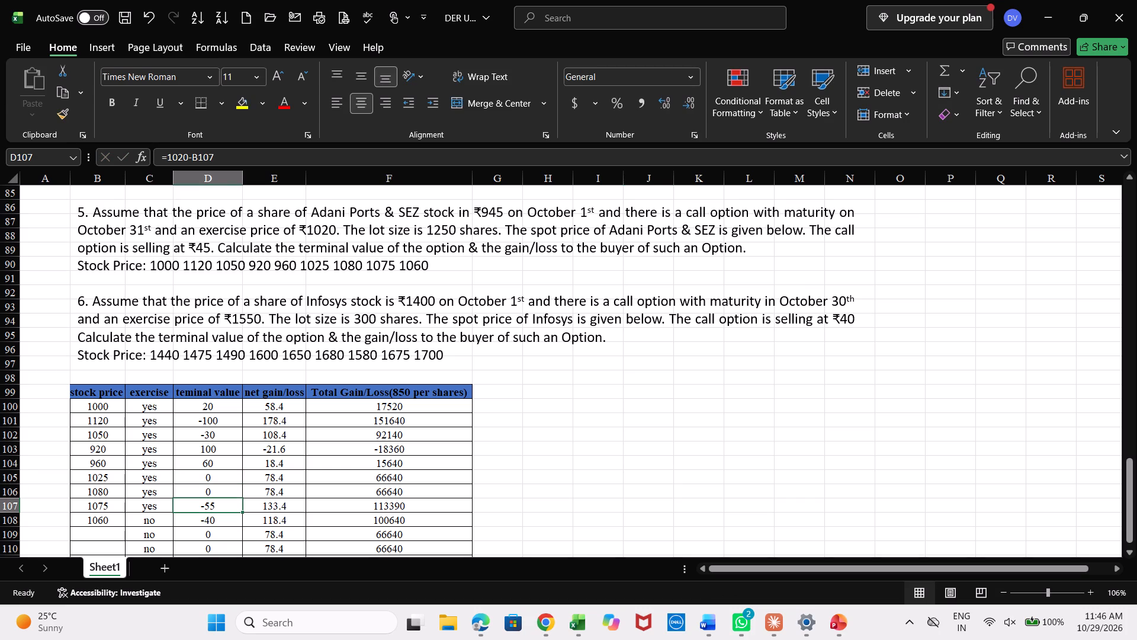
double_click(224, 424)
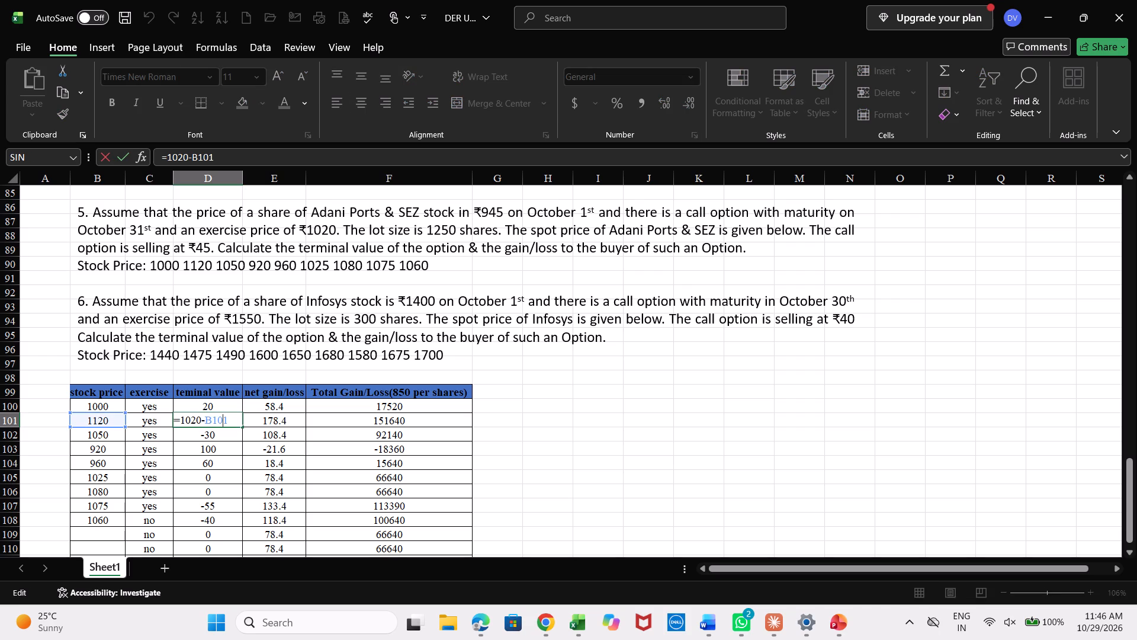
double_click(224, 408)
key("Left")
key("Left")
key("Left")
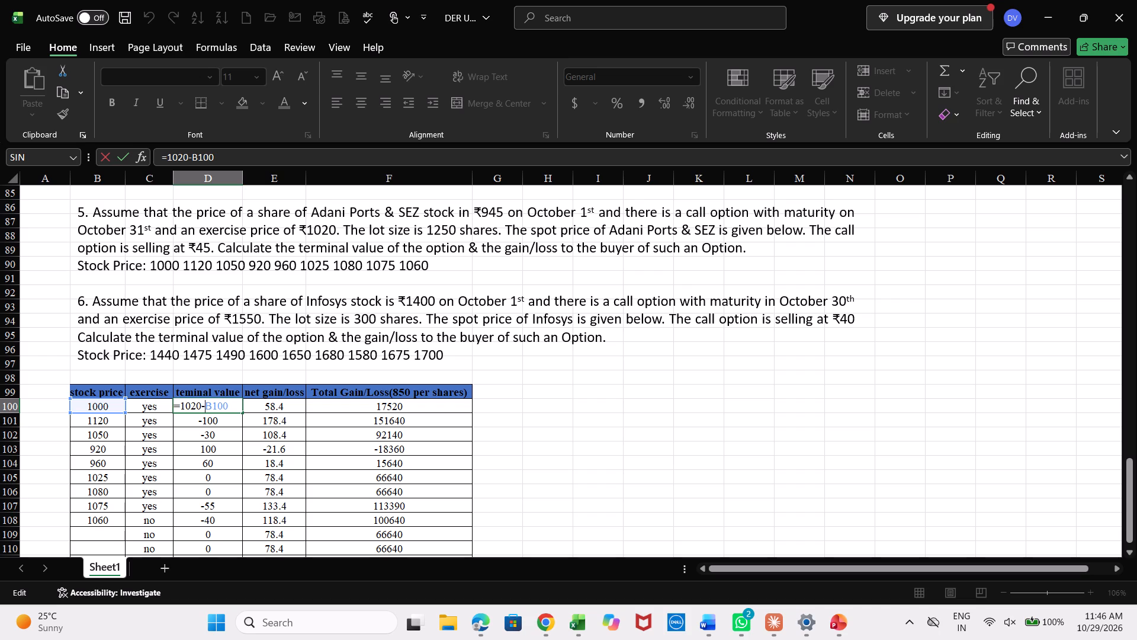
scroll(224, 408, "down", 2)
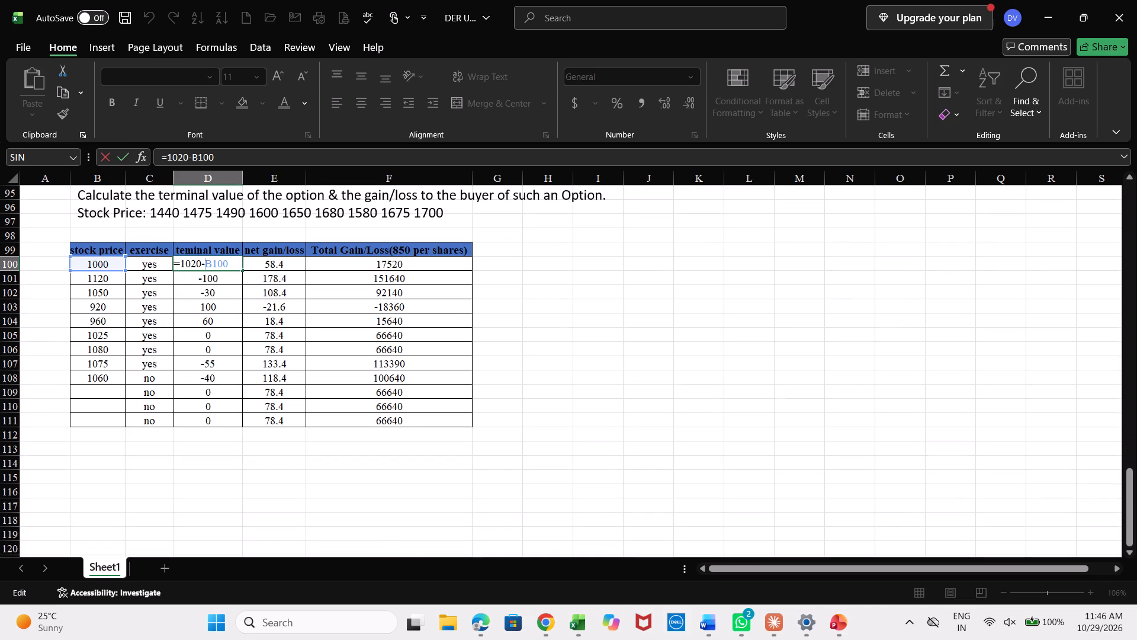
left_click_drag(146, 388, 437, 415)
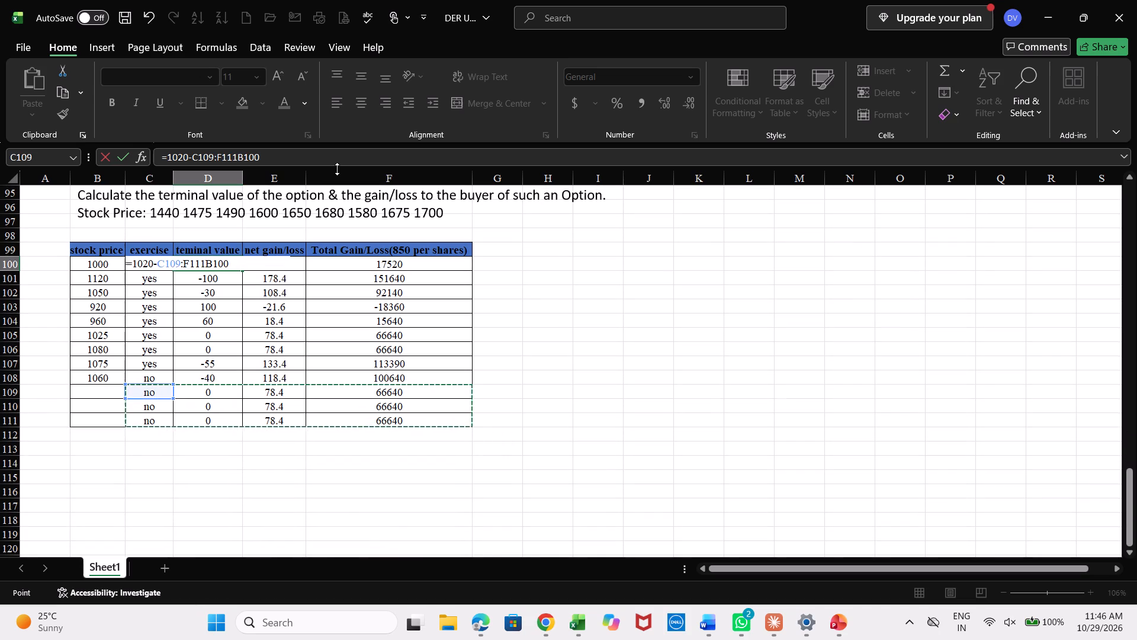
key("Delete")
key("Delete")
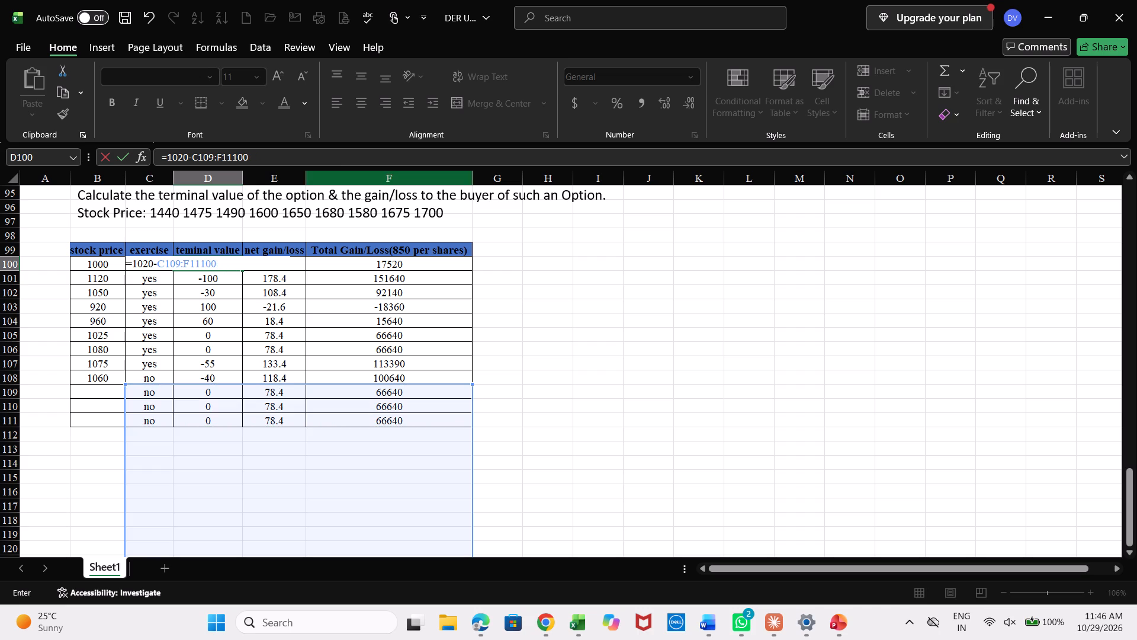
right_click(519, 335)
Clear the contents of the surplus table rows 109 to 111, below the 1060 stock price.
left_click_drag(472, 431, 435, 405)
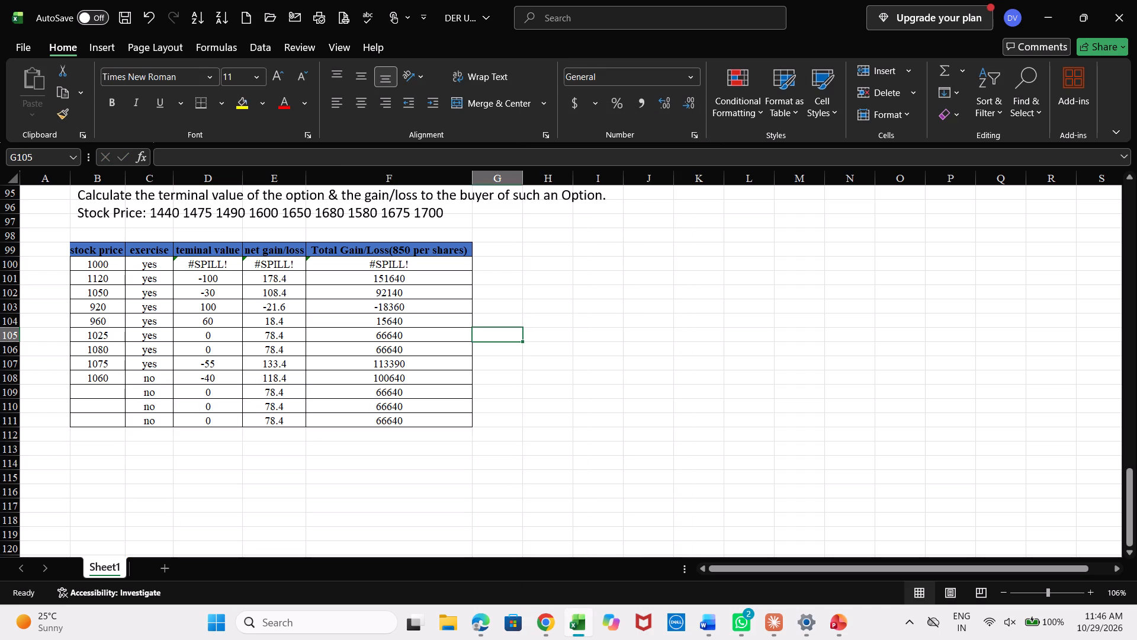
left_click_drag(435, 405, 390, 391)
left_click_drag(439, 427, 303, 389)
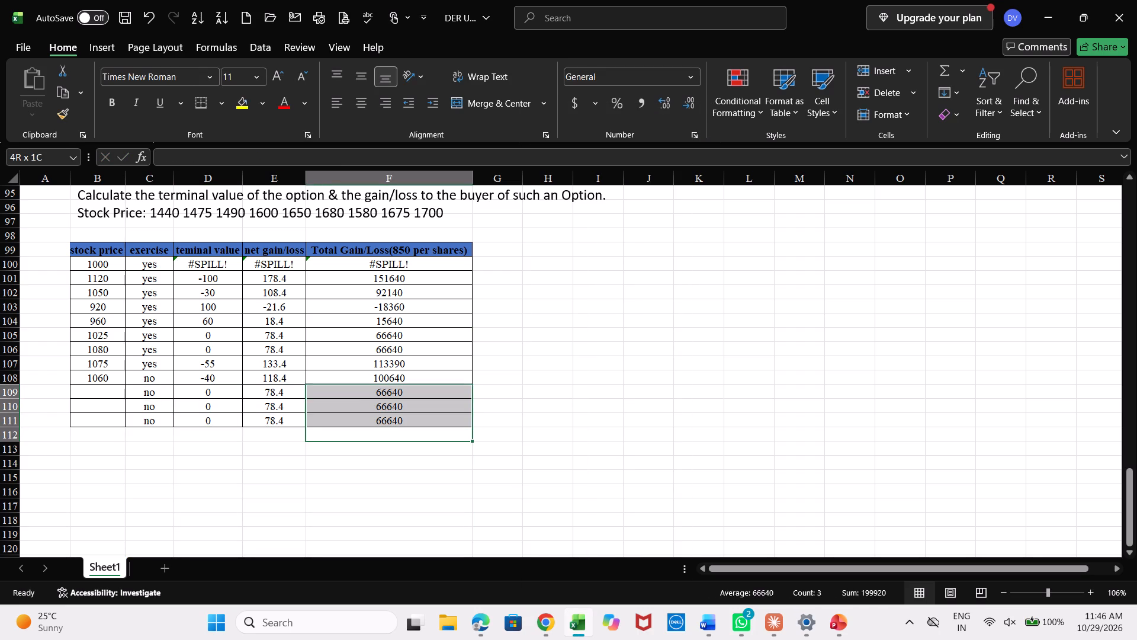
left_click_drag(303, 389, 99, 386)
key("Delete")
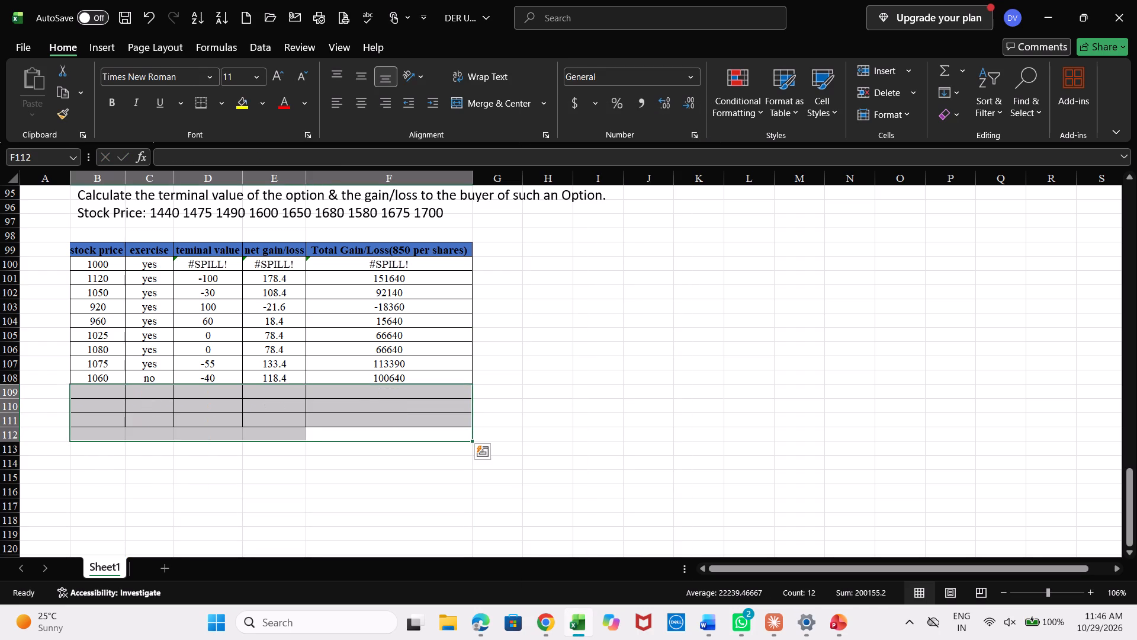
left_click(679, 402)
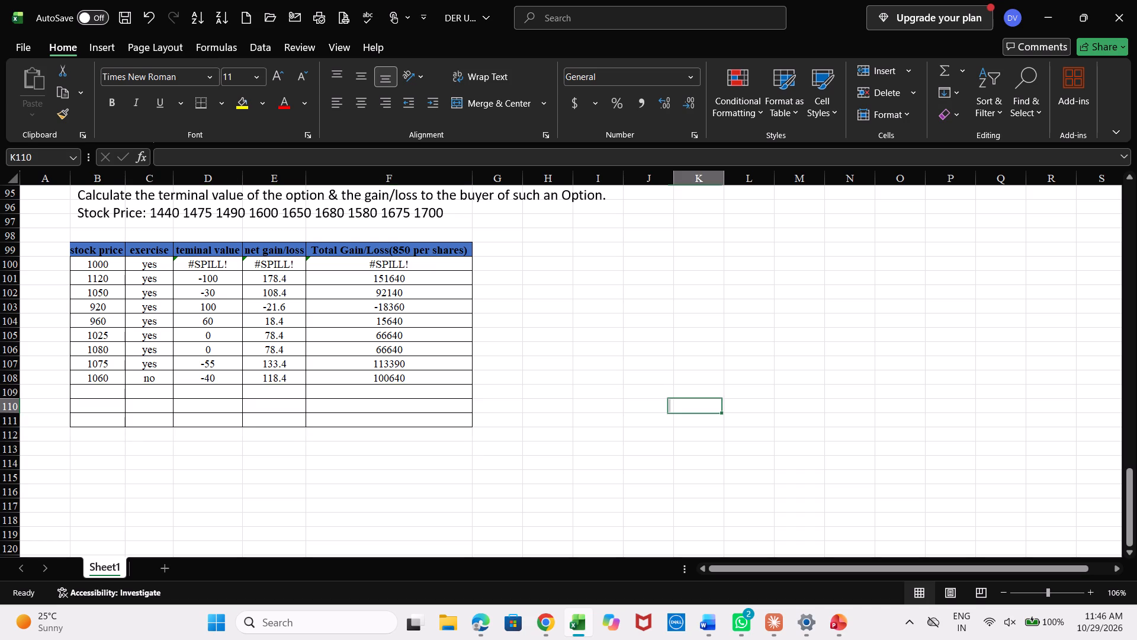
Replace the terminal value formula in D100 with stock price minus exercise price, =B100-1020.
double_click(207, 261)
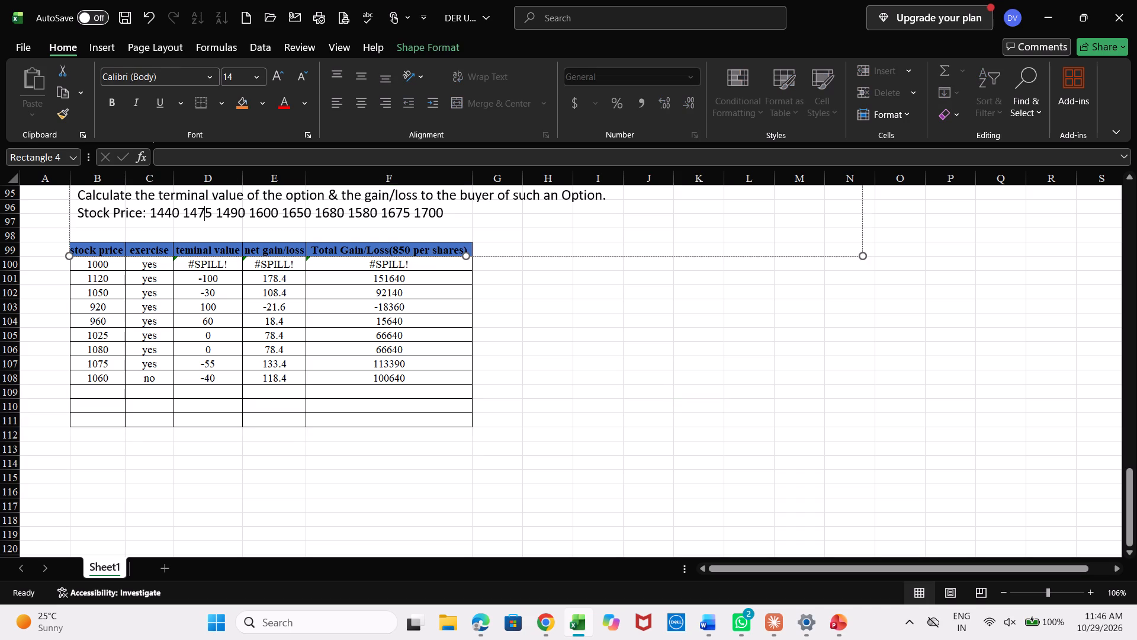
double_click(218, 267)
left_click(229, 267)
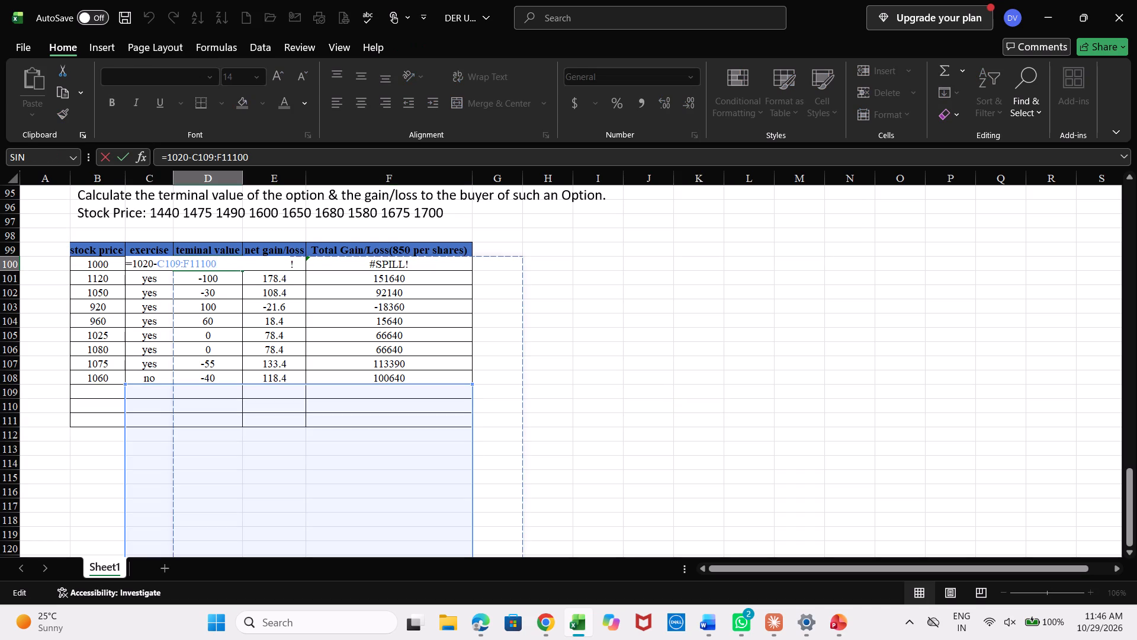
key("BackSpace")
key("BackSpace")
key("BackSpace")
key("BackSpace")
key("BackSpace")
key("BackSpace")
key("BackSpace")
key("BackSpace")
key("BackSpace")
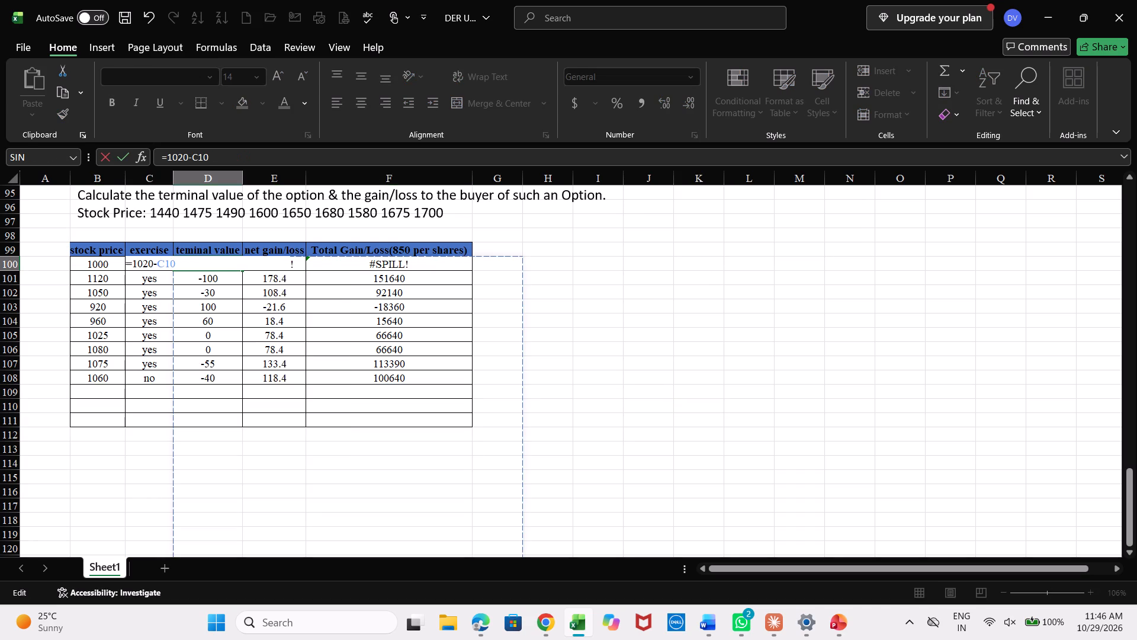
key("BackSpace")
key("BackSpace")
key("BackSpace")
key("BackSpace")
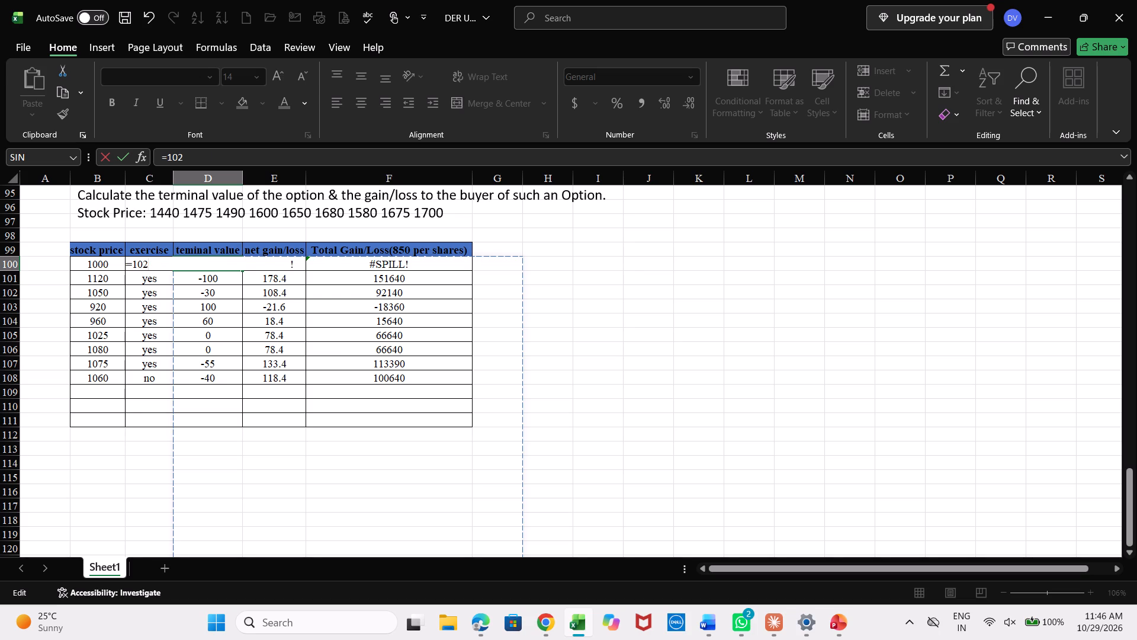
key("BackSpace")
key("BackSpace")
key("BackSpace")
type("1020")
key("BackSpace")
key("BackSpace")
key("BackSpace")
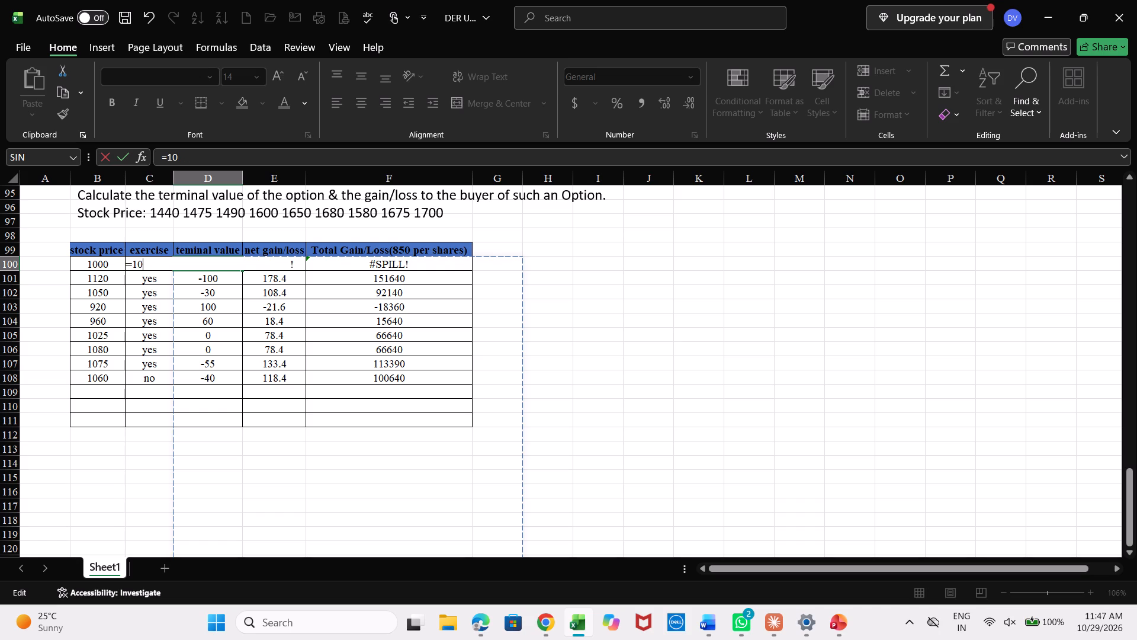
key("BackSpace")
left_click(108, 263)
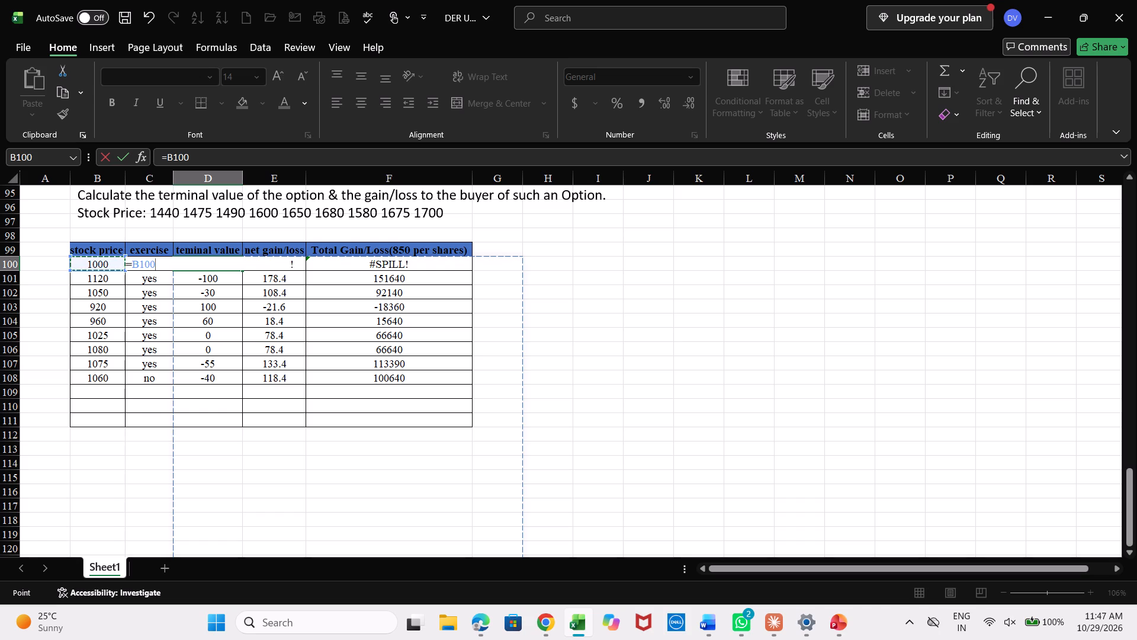
key("minus")
type("1020")
key("Return")
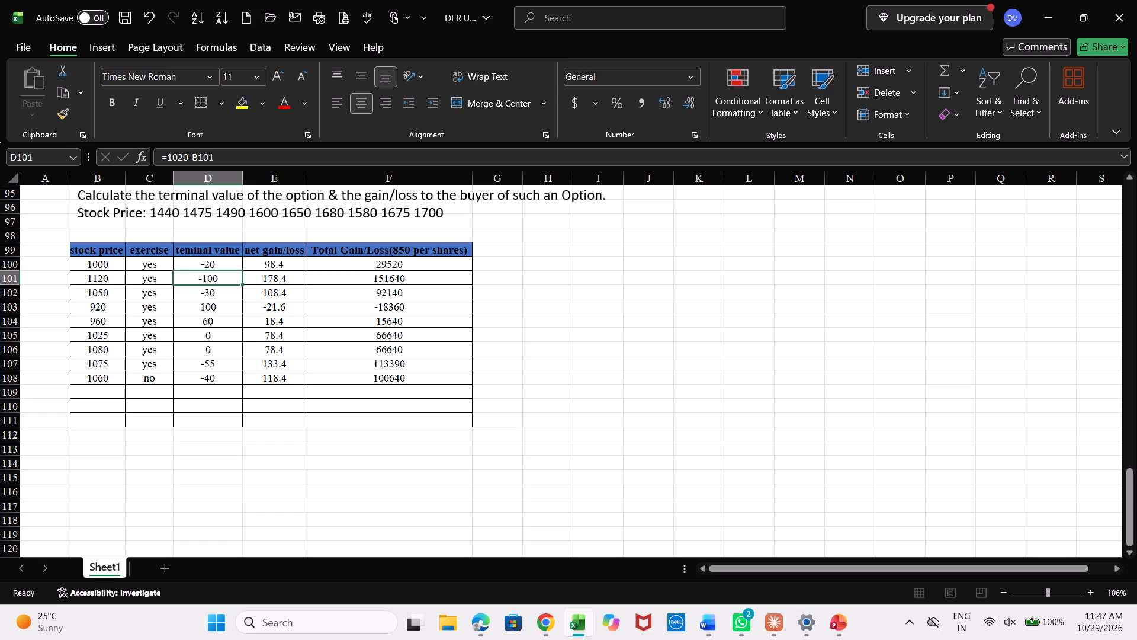
Fill the terminal value formula from D100 down through D108.
left_click(205, 267)
left_click_drag(243, 269, 252, 338)
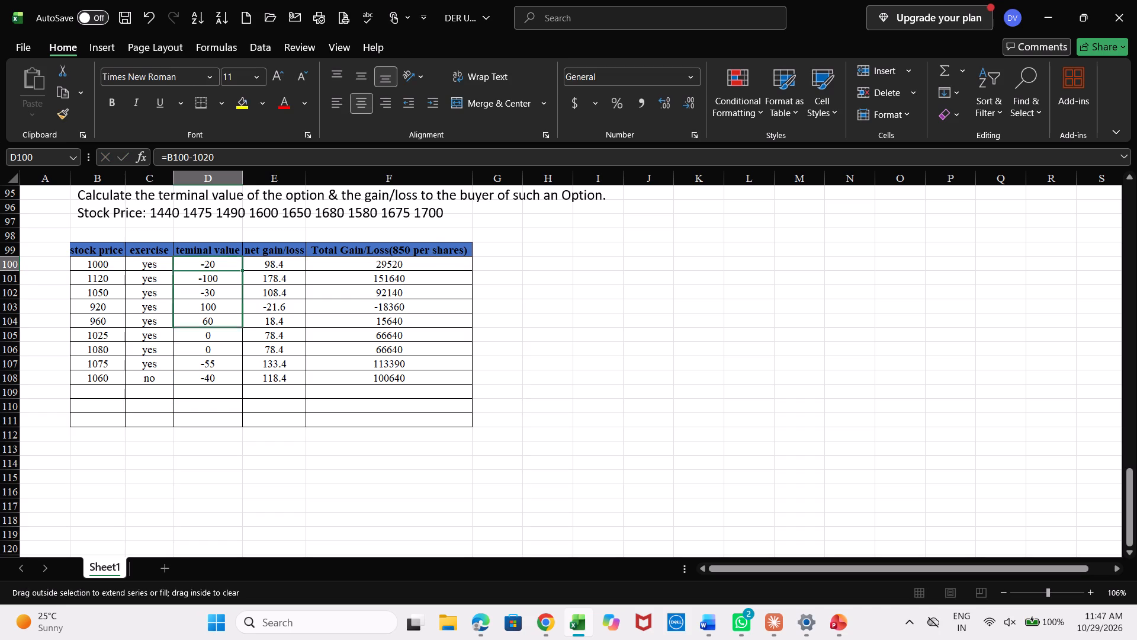
left_click_drag(252, 338, 247, 381)
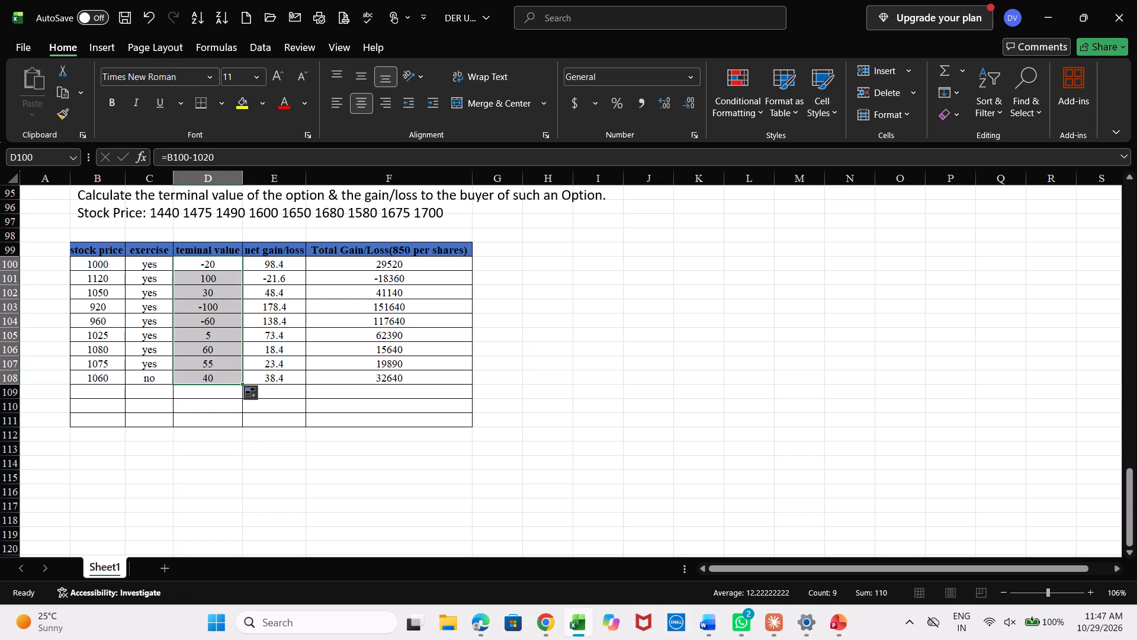
Set the terminal values to 0 for stock prices 920, 960 and 1000, in D103, D104 and D100.
left_click(216, 308)
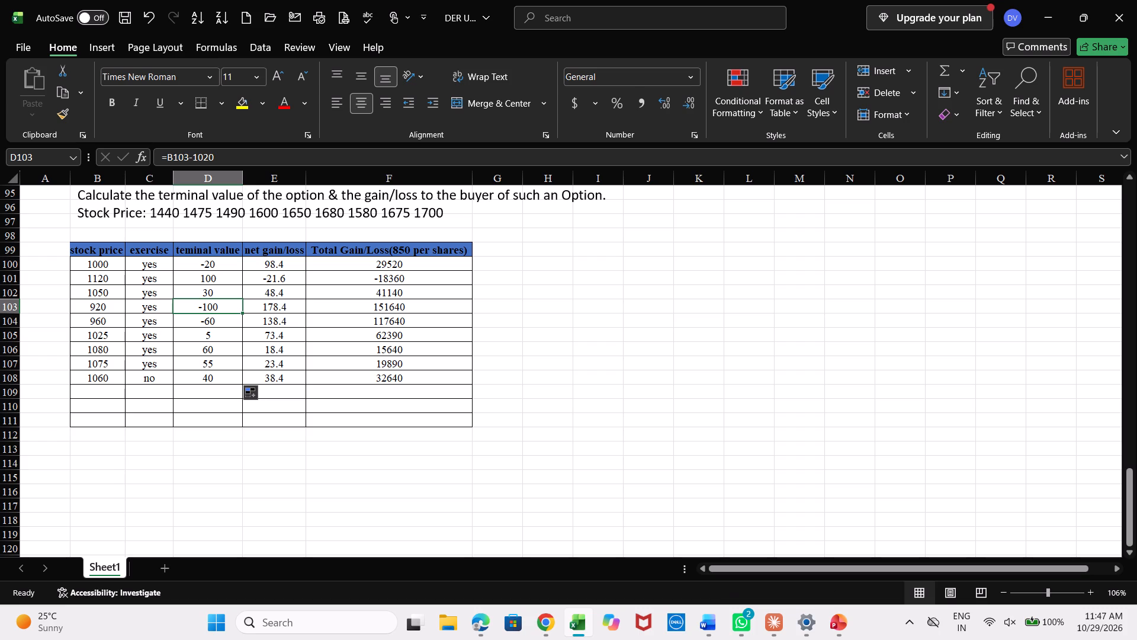
key("0")
key("Down")
key("0")
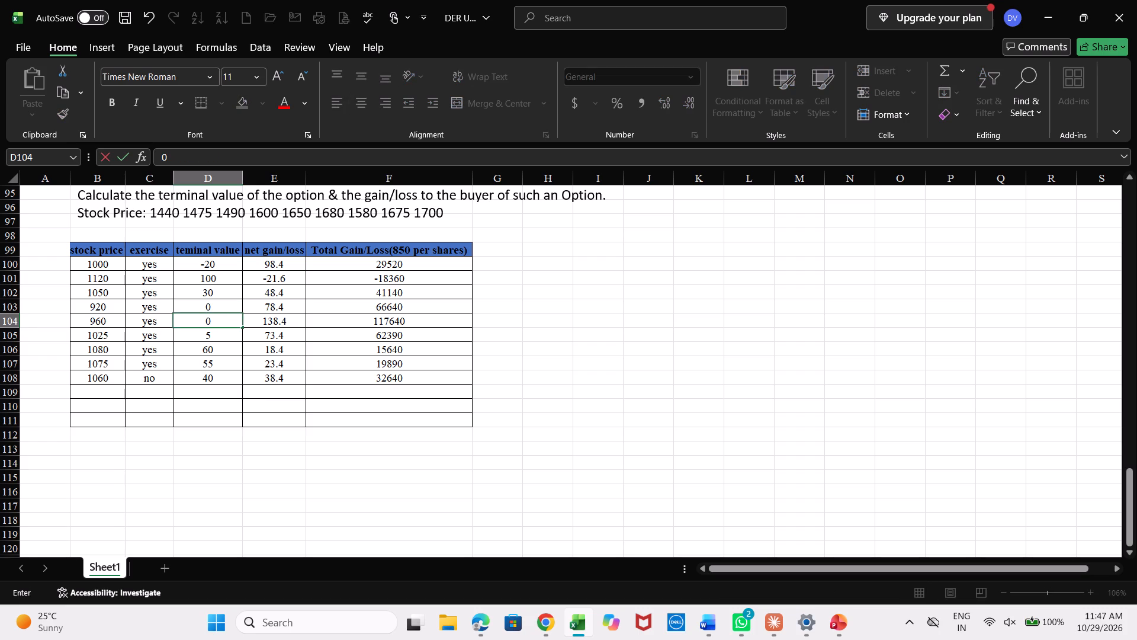
key("Up")
key("Up")
key("Up")
key("Up")
key("0")
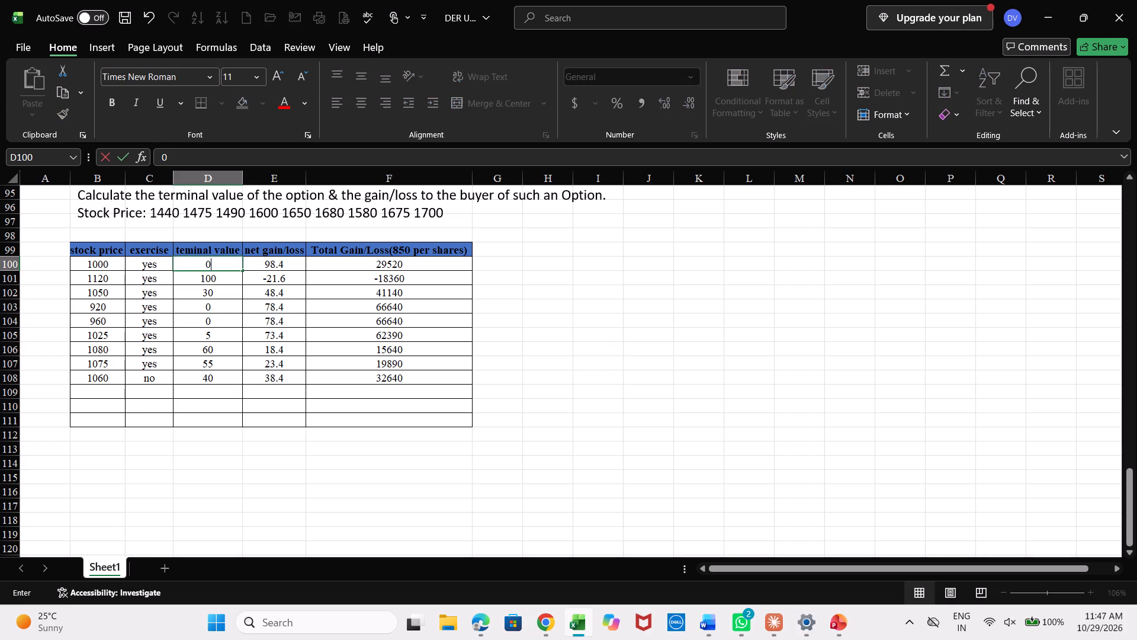
key("Return")
Change the net gain/loss formula in E100 to use question 5's call premium, =45-D100.
left_click(272, 263)
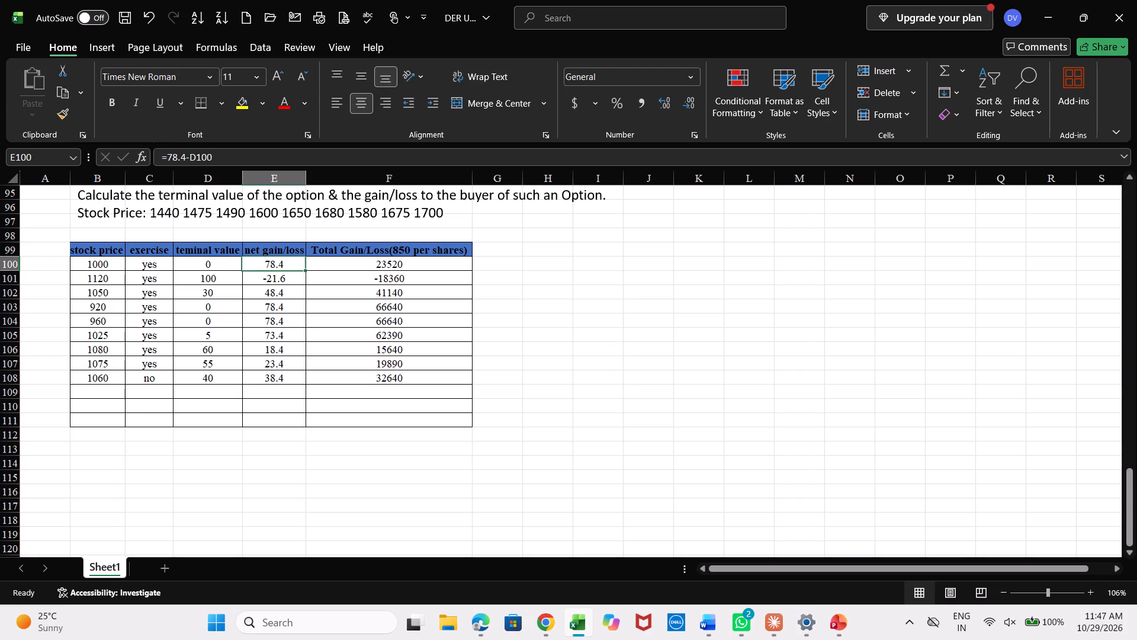
double_click(272, 263)
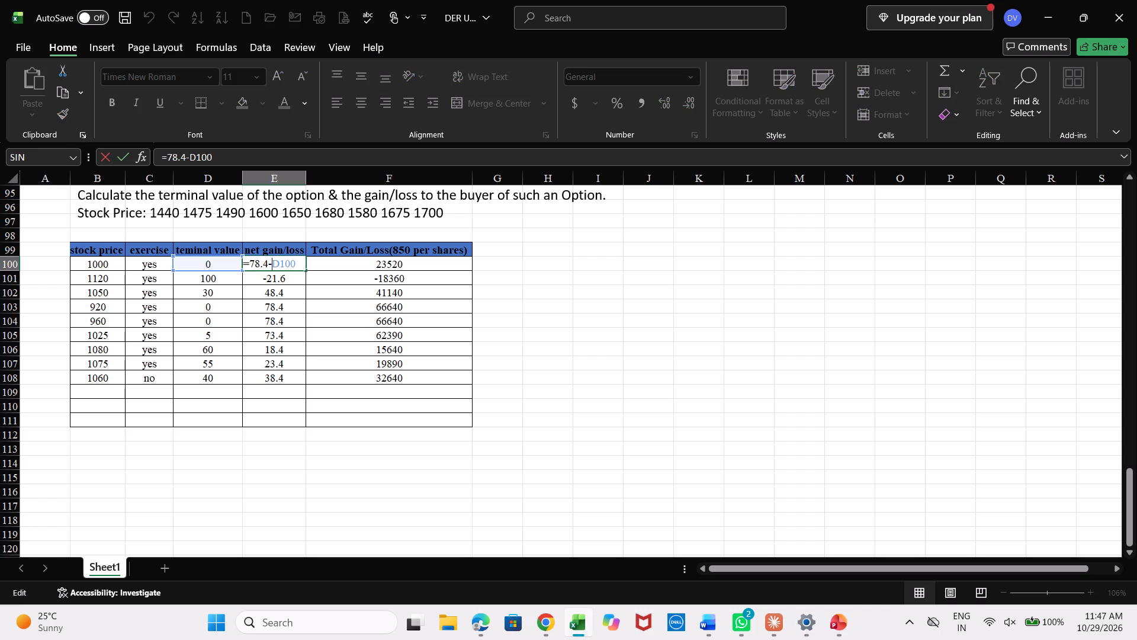
left_click(264, 264)
left_click(267, 264)
key("BackSpace")
key("BackSpace")
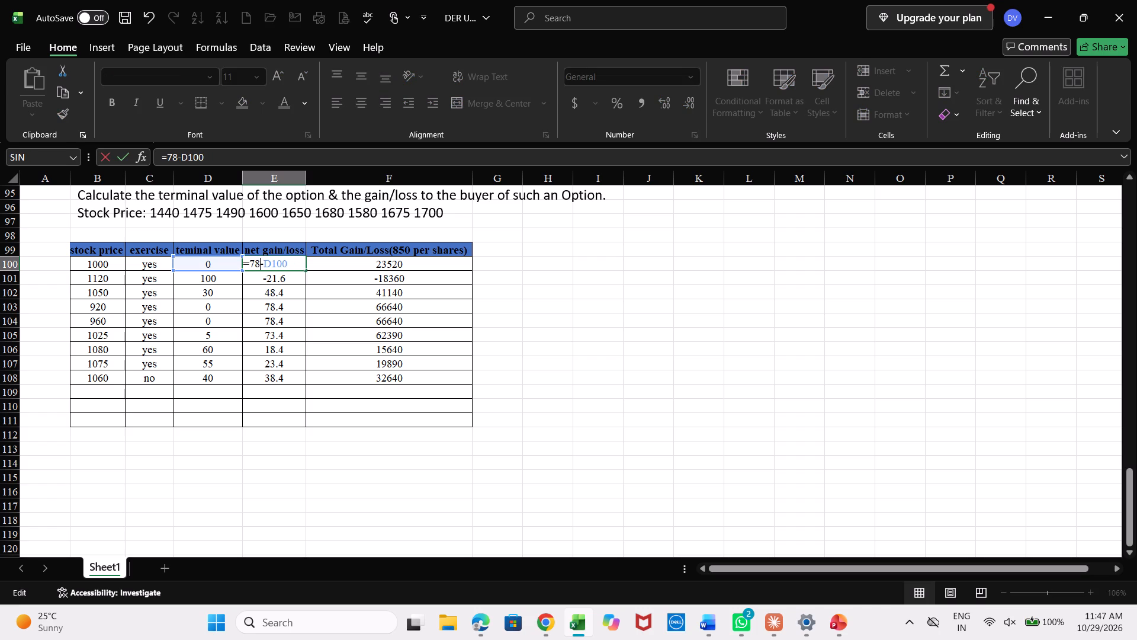
key("BackSpace")
key("BackSpace")
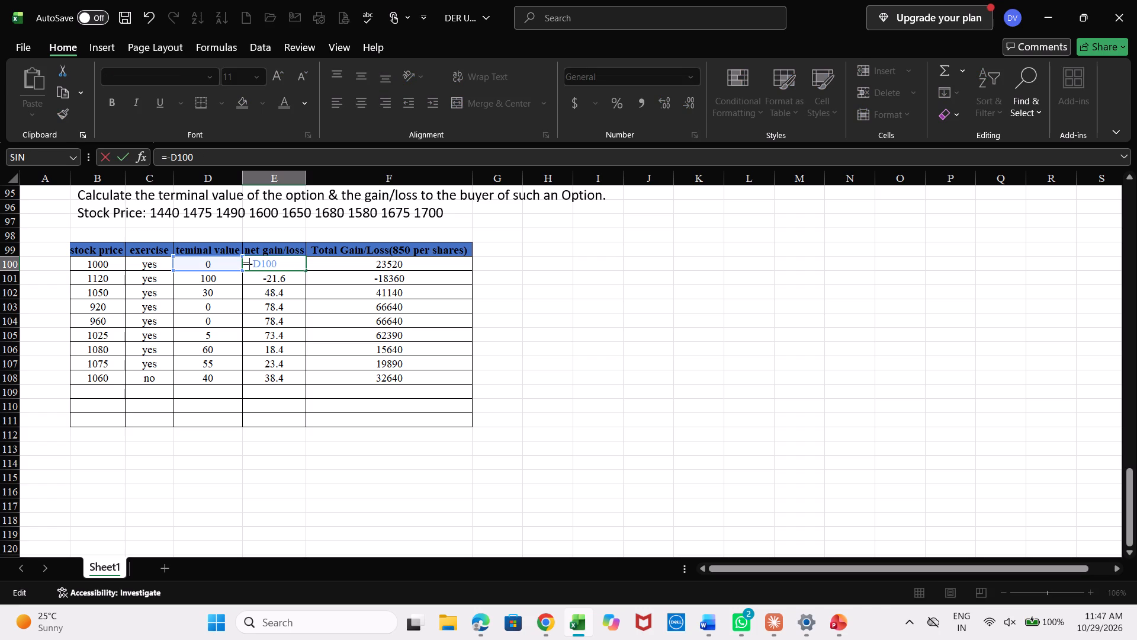
scroll(267, 264, "up", 3)
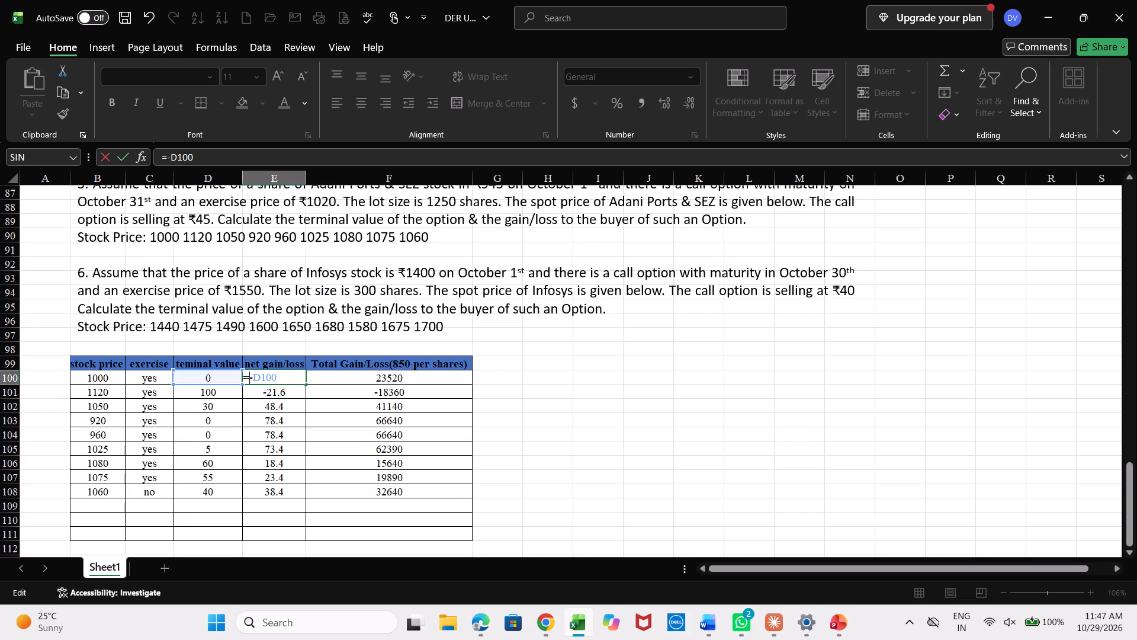
scroll(267, 264, "up", 1)
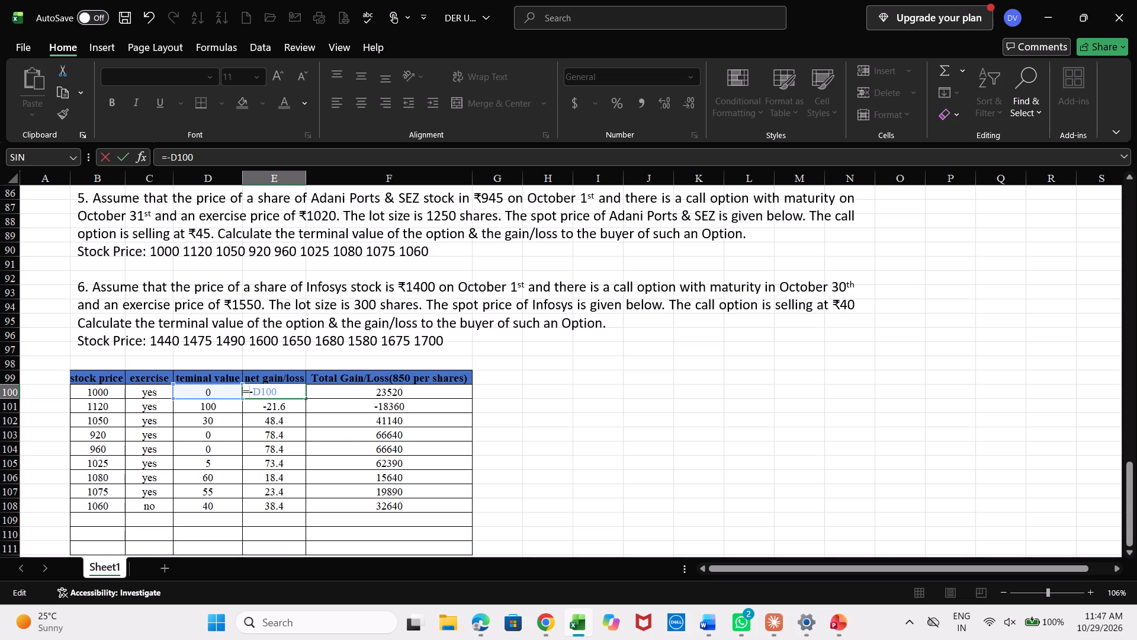
type("45")
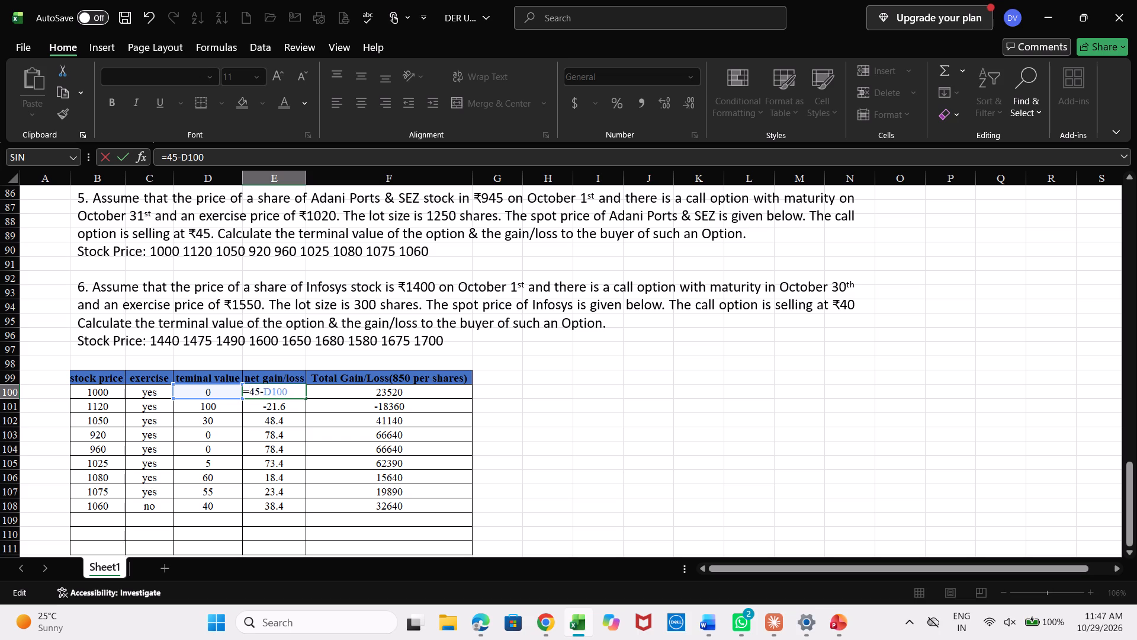
key("Return")
Fill the net gain/loss formula from E100 down through E108.
left_click(295, 391)
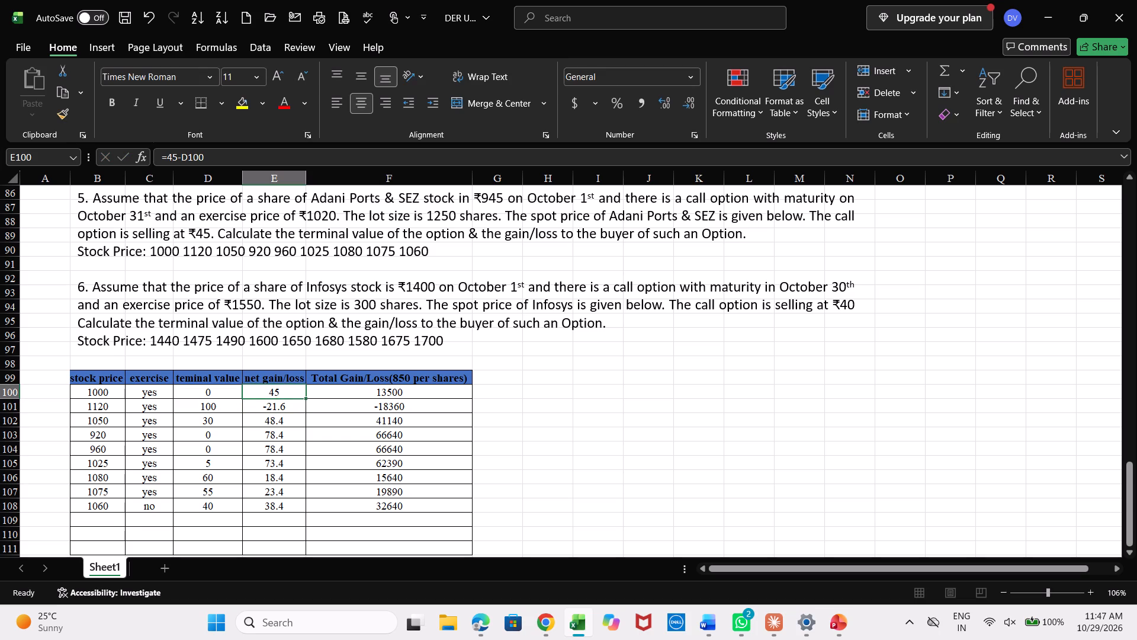
left_click_drag(304, 395, 304, 540)
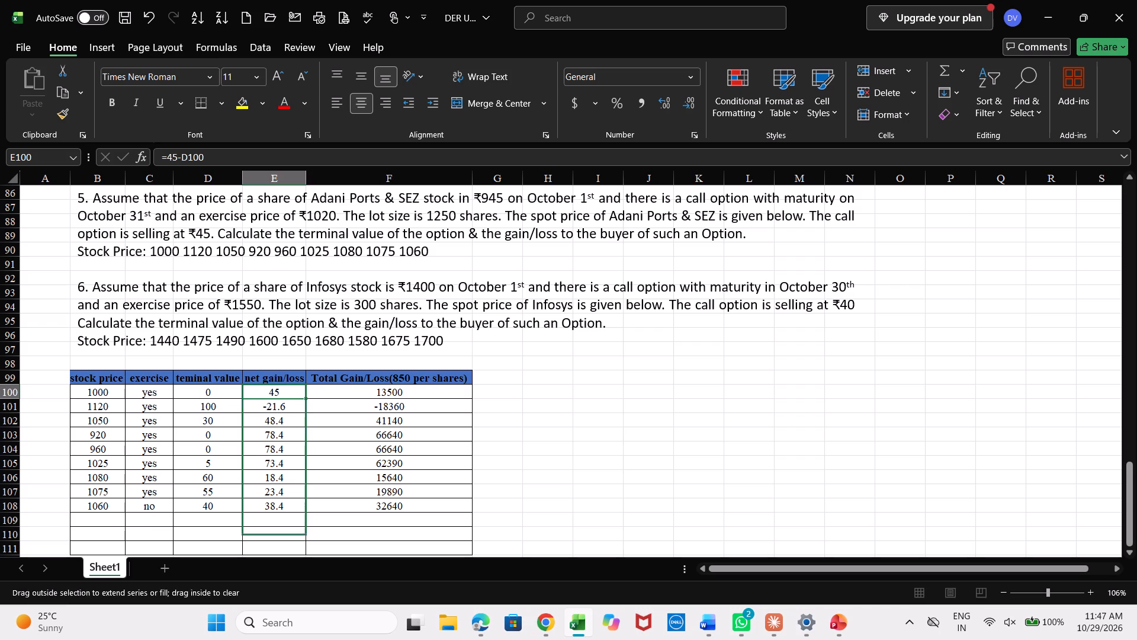
left_click_drag(304, 540, 307, 507)
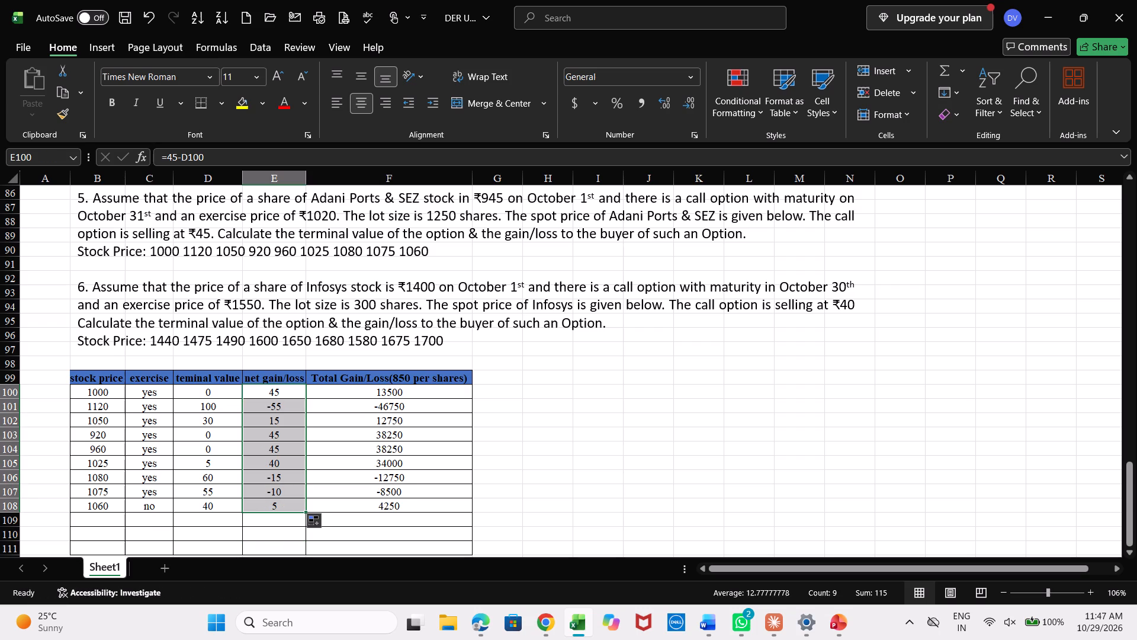
double_click(291, 393)
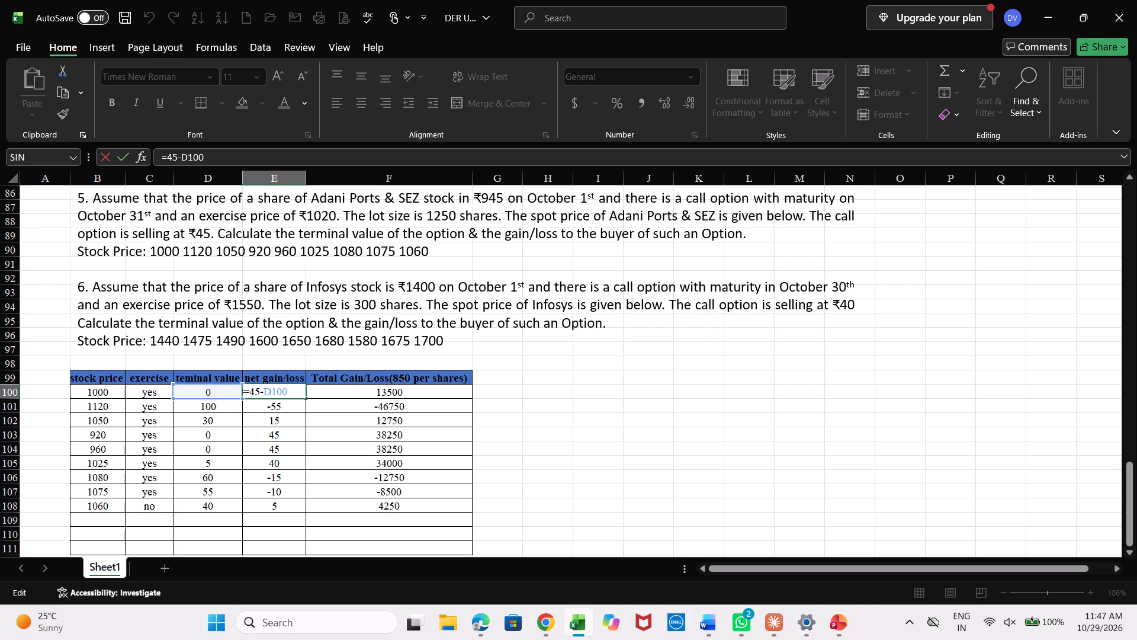
left_click(595, 475)
Copy question 5's table, B99:F108, and paste it beside the original starting at I99 for question 6.
scroll(452, 440, "down", 1)
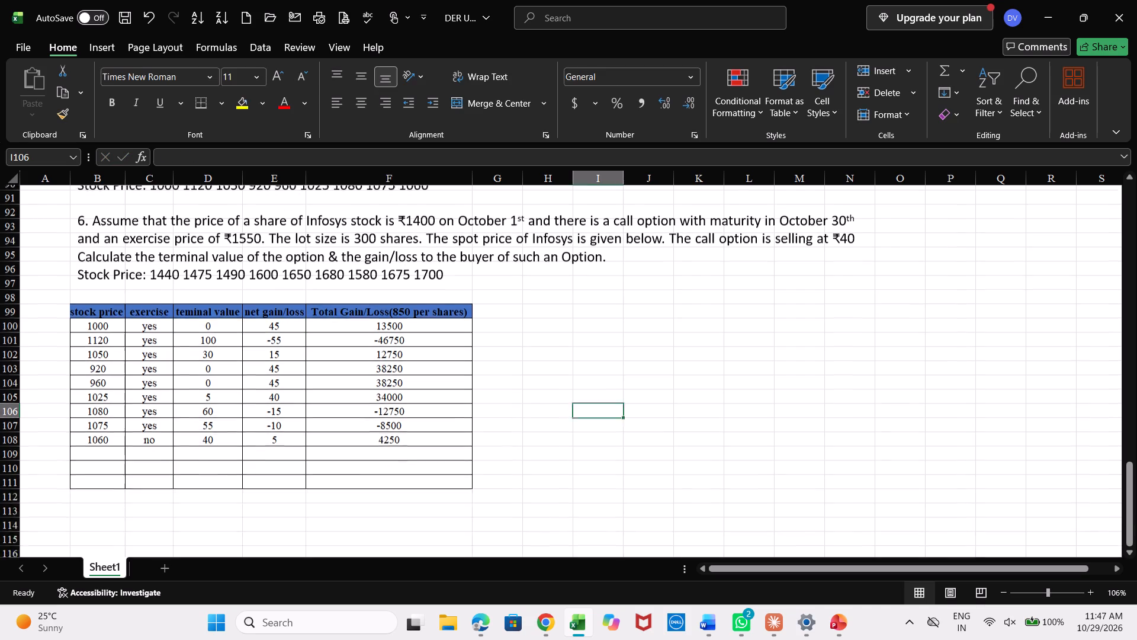
scroll(452, 440, "down", 1)
left_click_drag(78, 263, 388, 394)
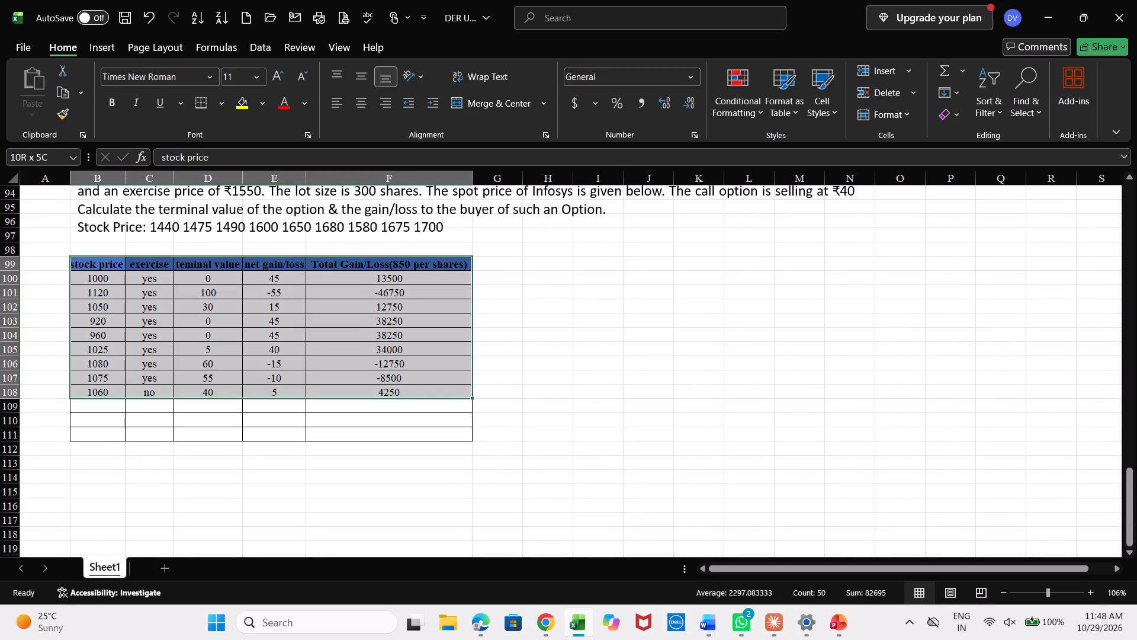
left_click_drag(388, 394, 389, 397)
key("ctrl+c")
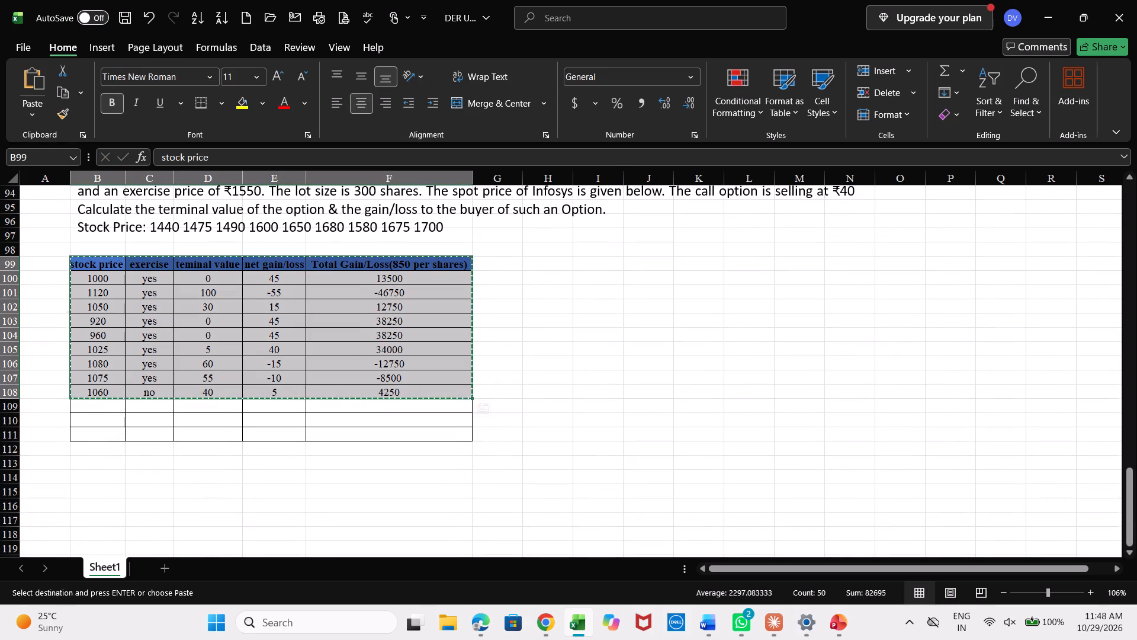
left_click(539, 268)
left_click(570, 290)
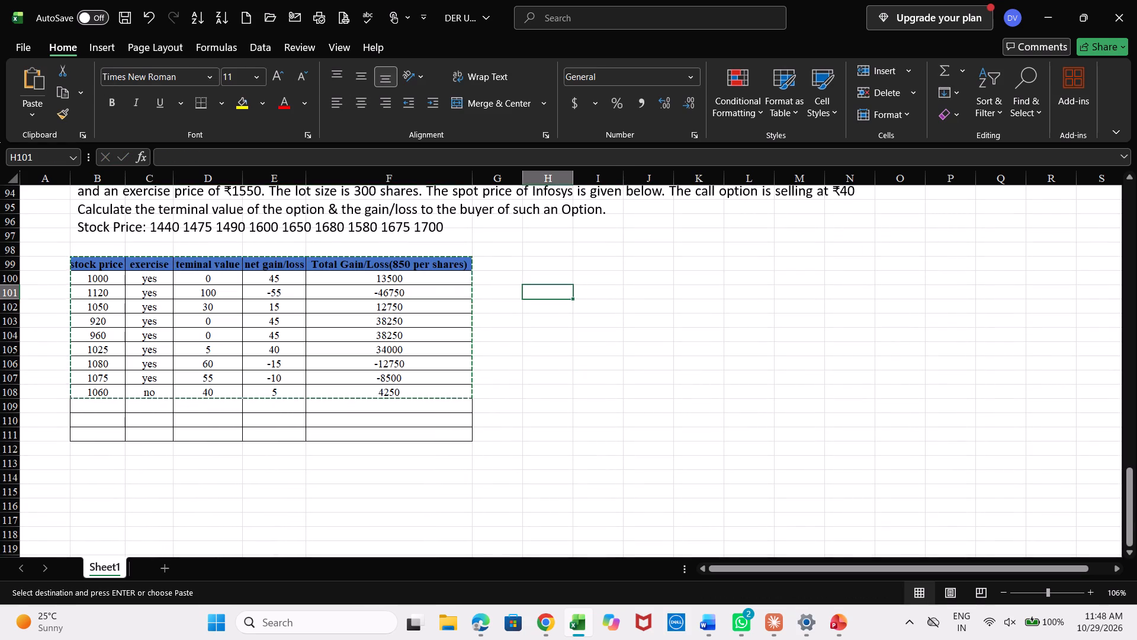
left_click(549, 271)
left_click(550, 284)
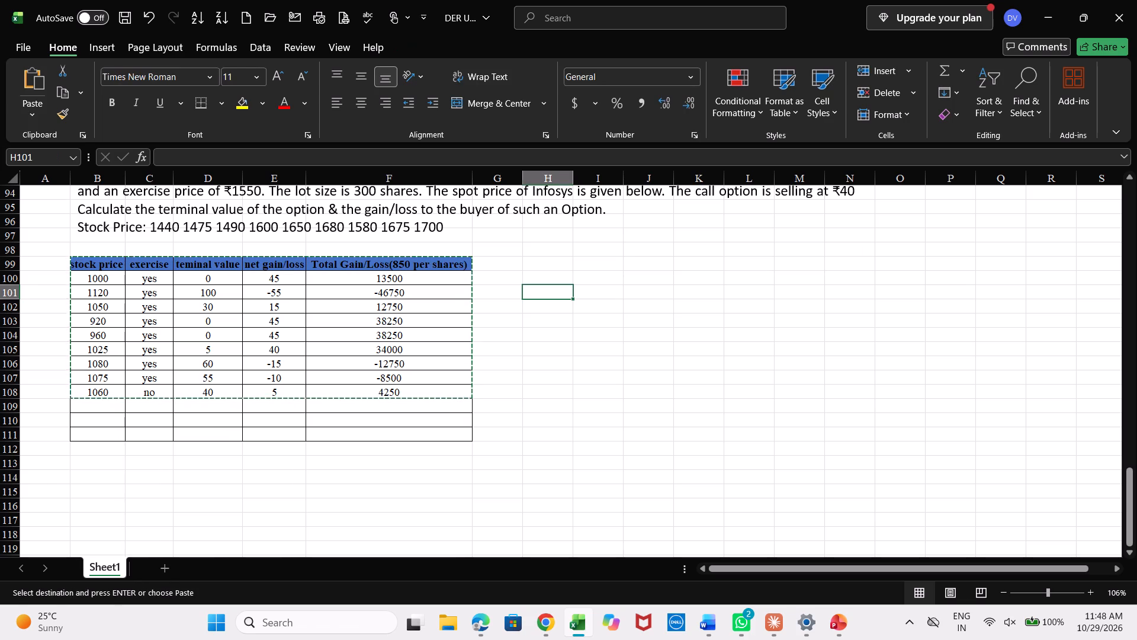
left_click(610, 249)
key("Down")
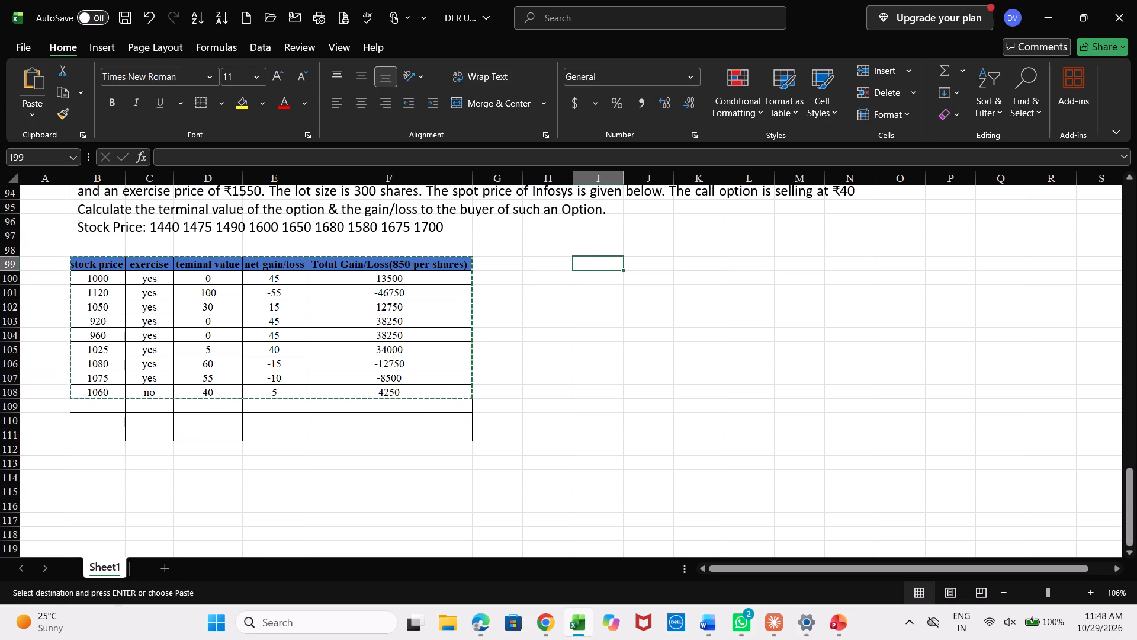
key("ctrl+v")
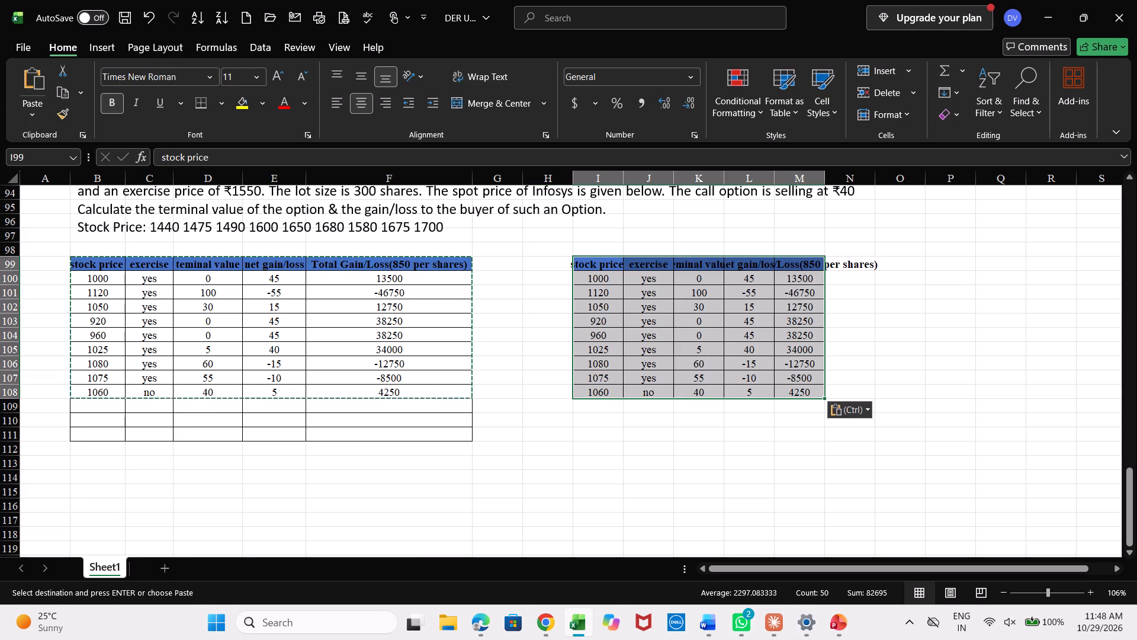
Widen columns I through M to make room for the copied table's headers.
left_click_drag(825, 177, 873, 177)
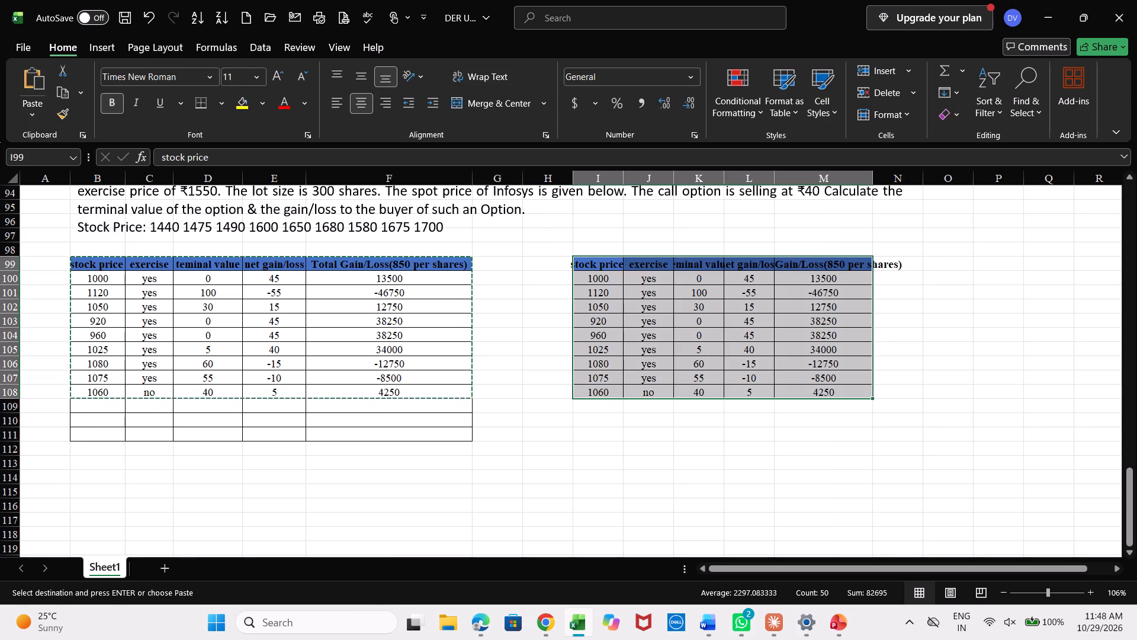
left_click_drag(873, 177, 918, 175)
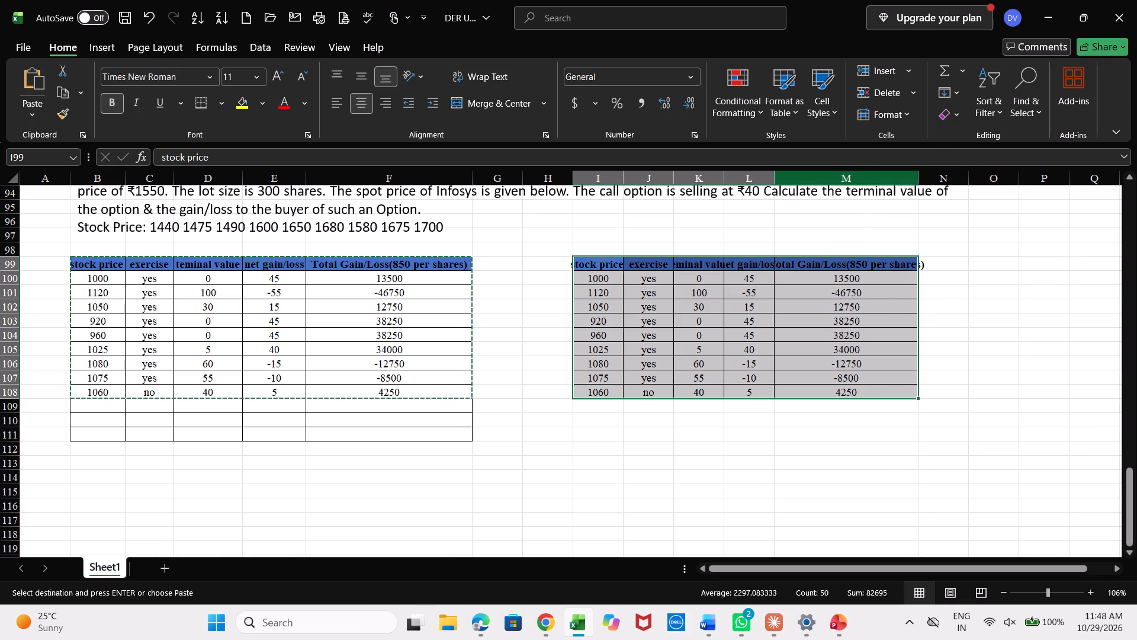
left_click_drag(776, 178, 804, 174)
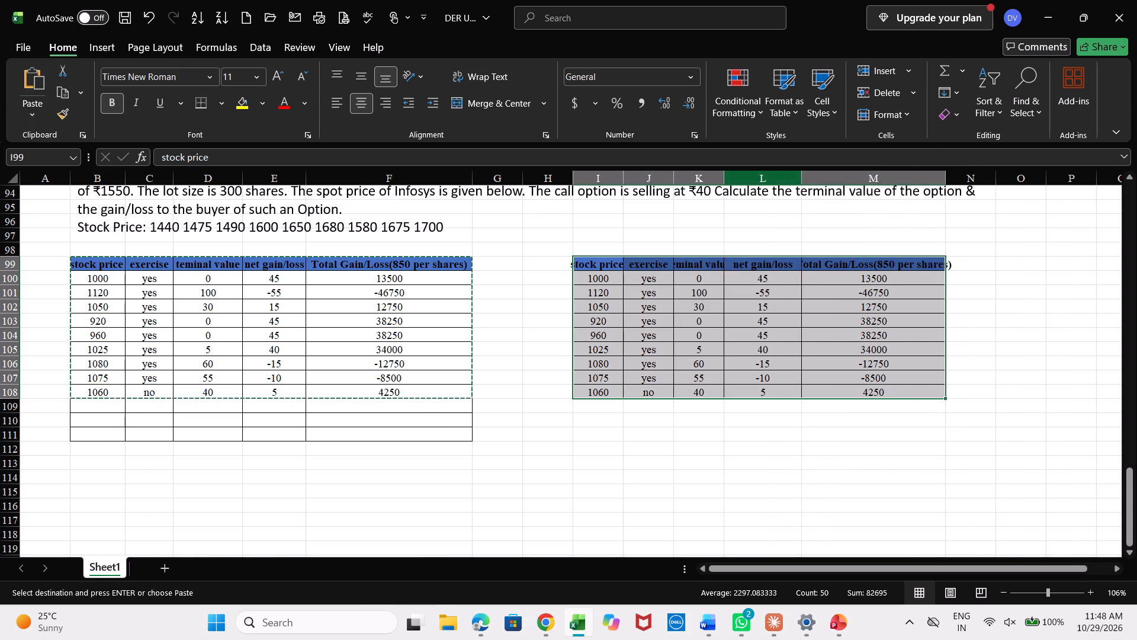
left_click_drag(725, 180, 748, 176)
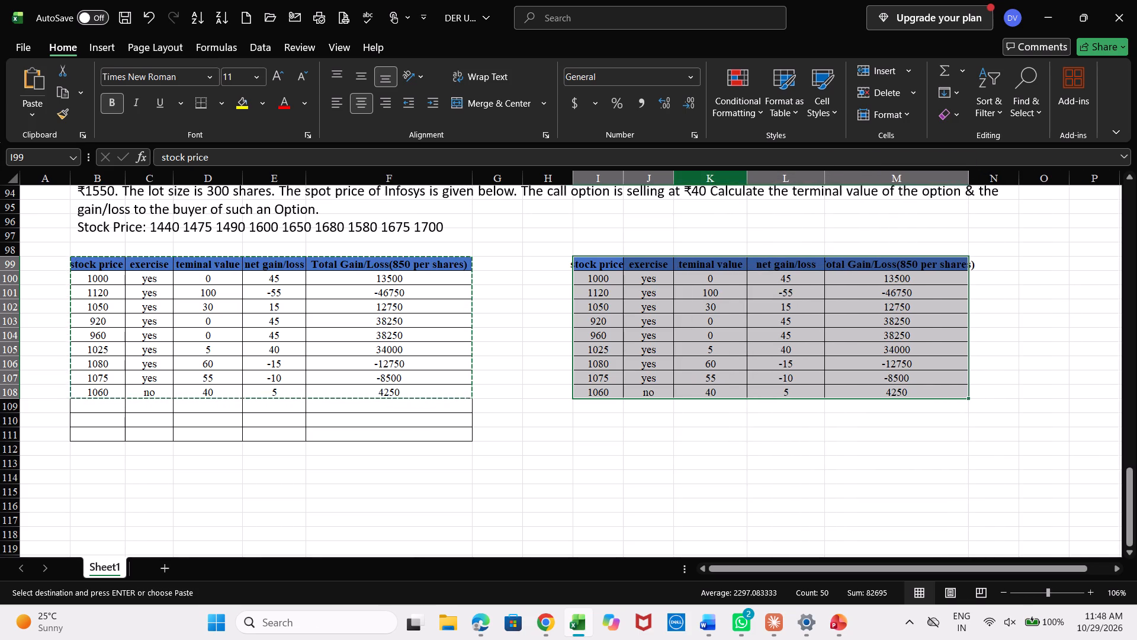
left_click_drag(675, 183, 686, 180)
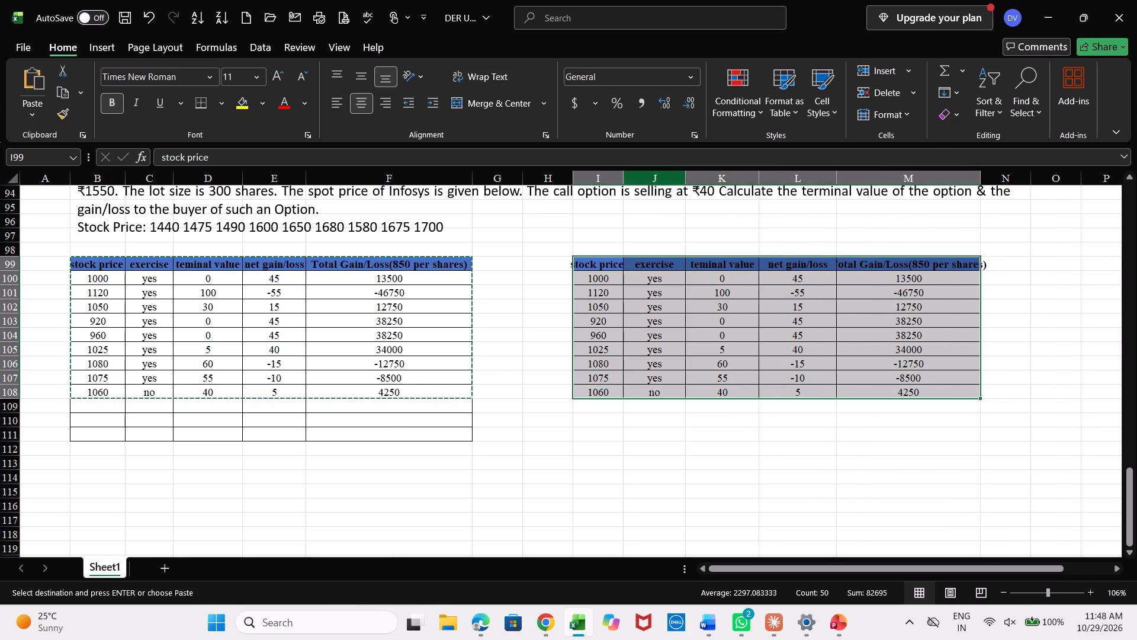
left_click_drag(625, 181, 635, 175)
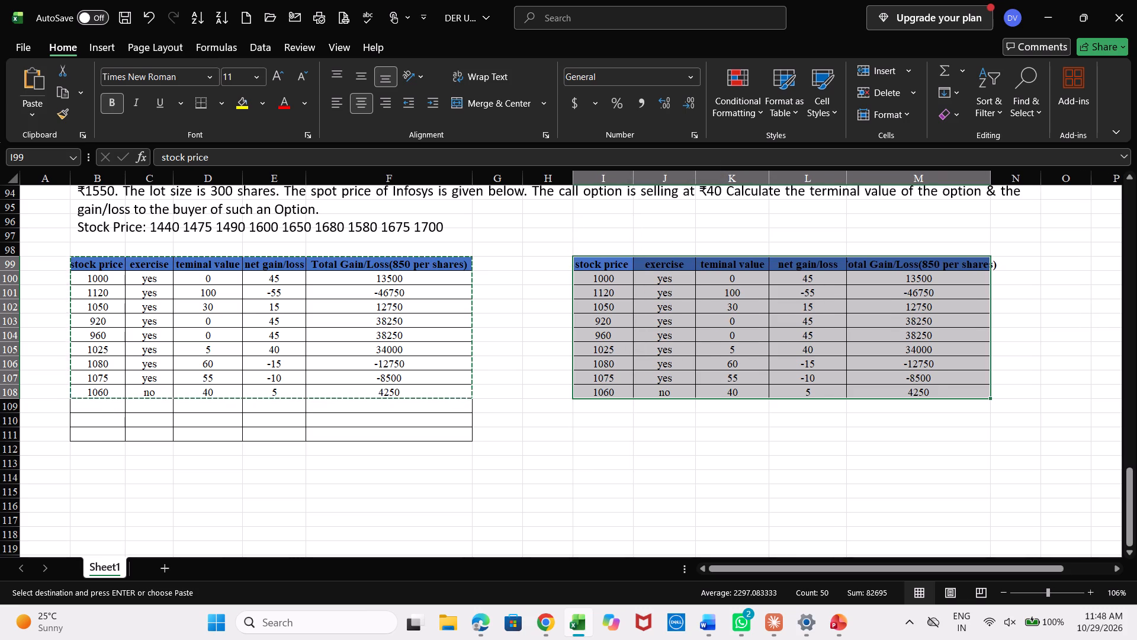
Replace the first four stock prices in the copied table, I100:I103, with 1440, 1475, 1490 and 1600.
double_click(614, 279)
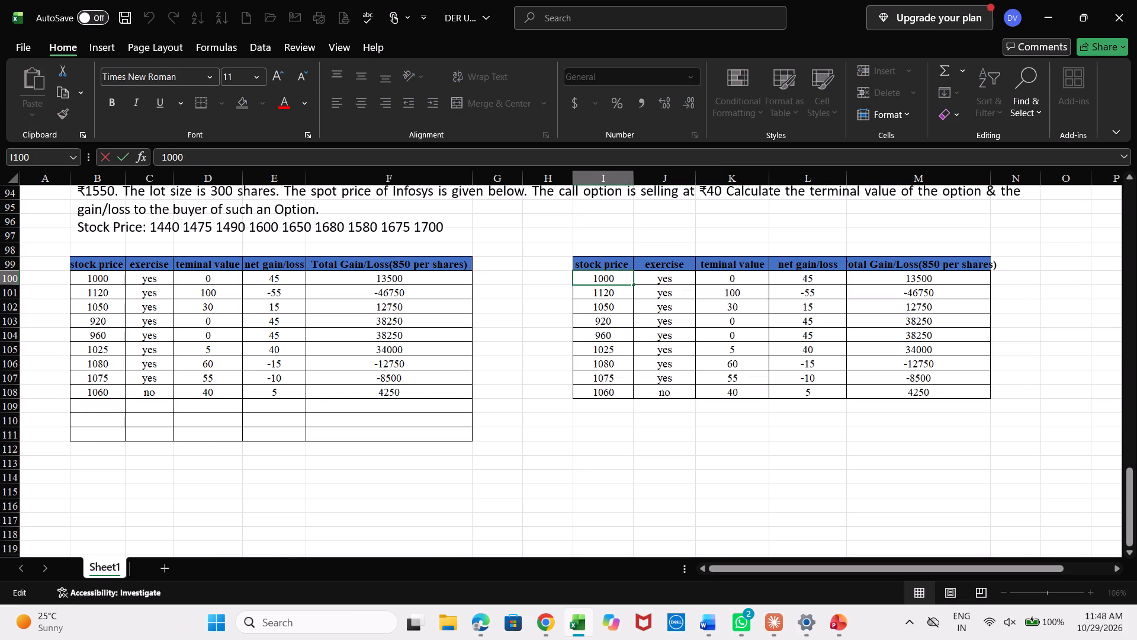
key("BackSpace")
key("BackSpace")
key("BackSpace")
key("BackSpace")
key("BackSpace")
key("BackSpace")
key("BackSpace")
key("BackSpace")
key("BackSpace")
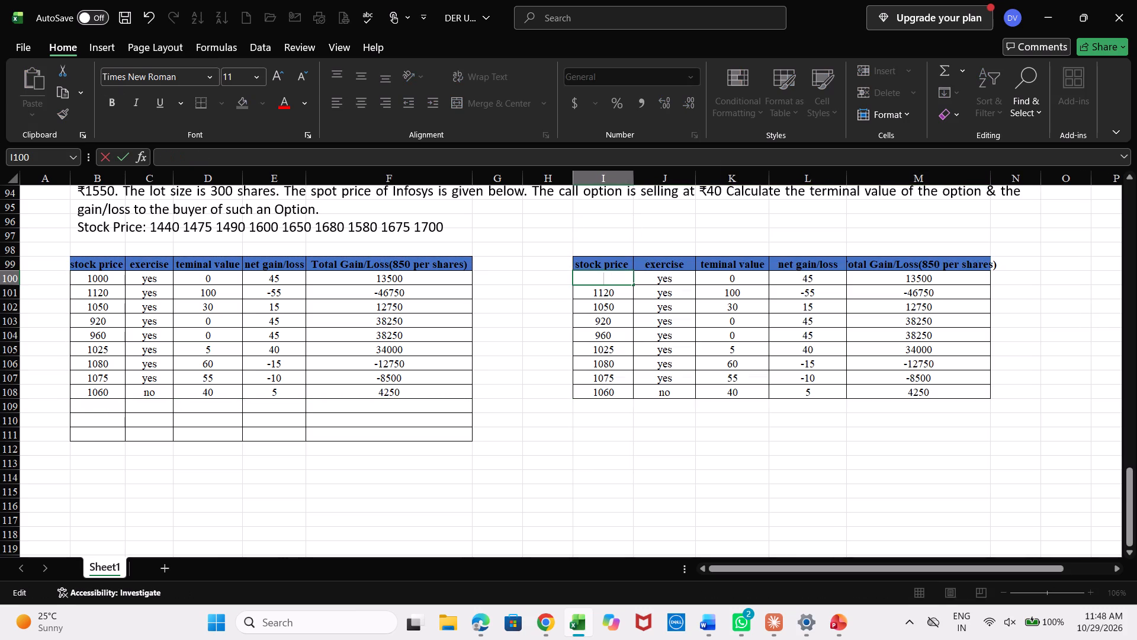
type("1440")
key("Return")
type("1475")
key("Return")
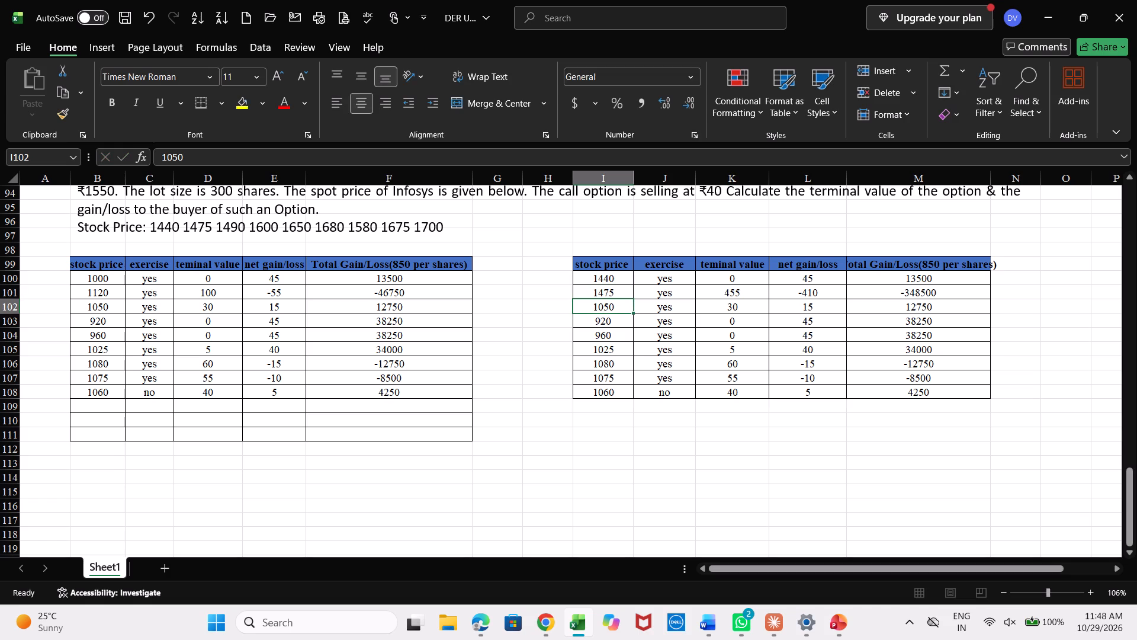
type("1490")
key("Return")
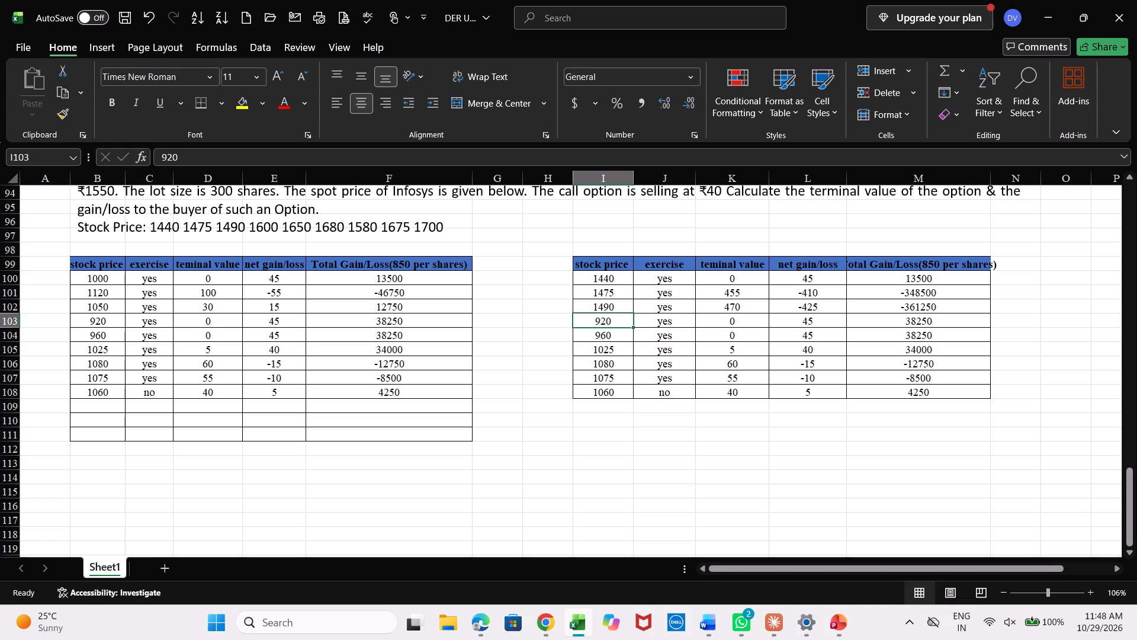
type("1600")
key("Return")
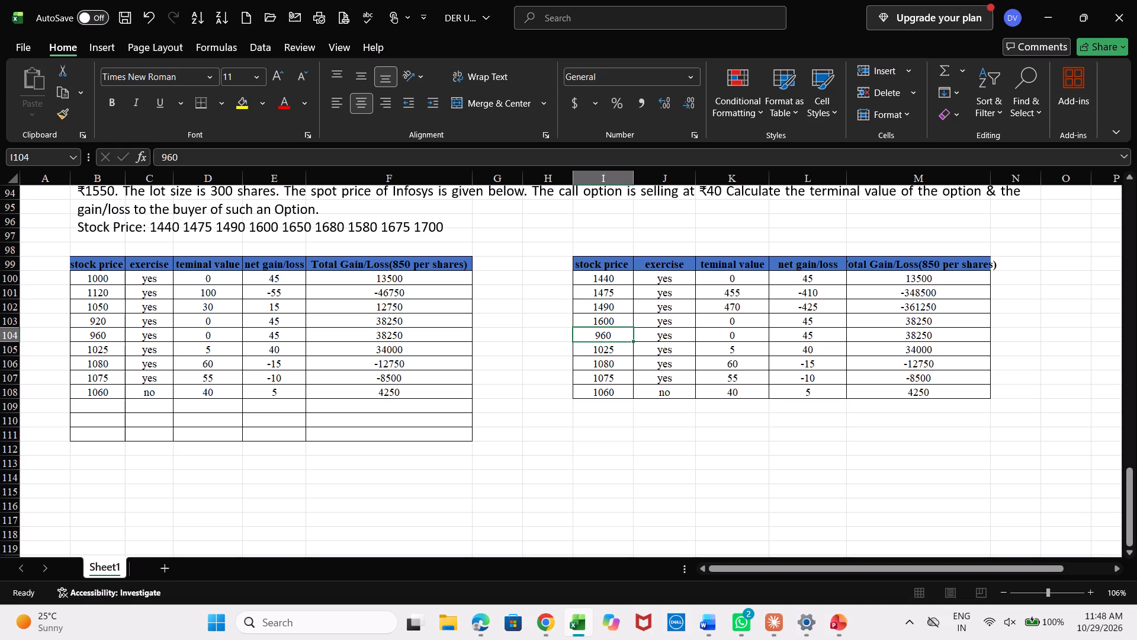
Enter the remaining question 6 stock prices in I104:I108 as 1650, 1680, 1580, 1675 and 1700.
type("1650")
key("Return")
type("1680")
key("Return")
type("1580")
key("Return")
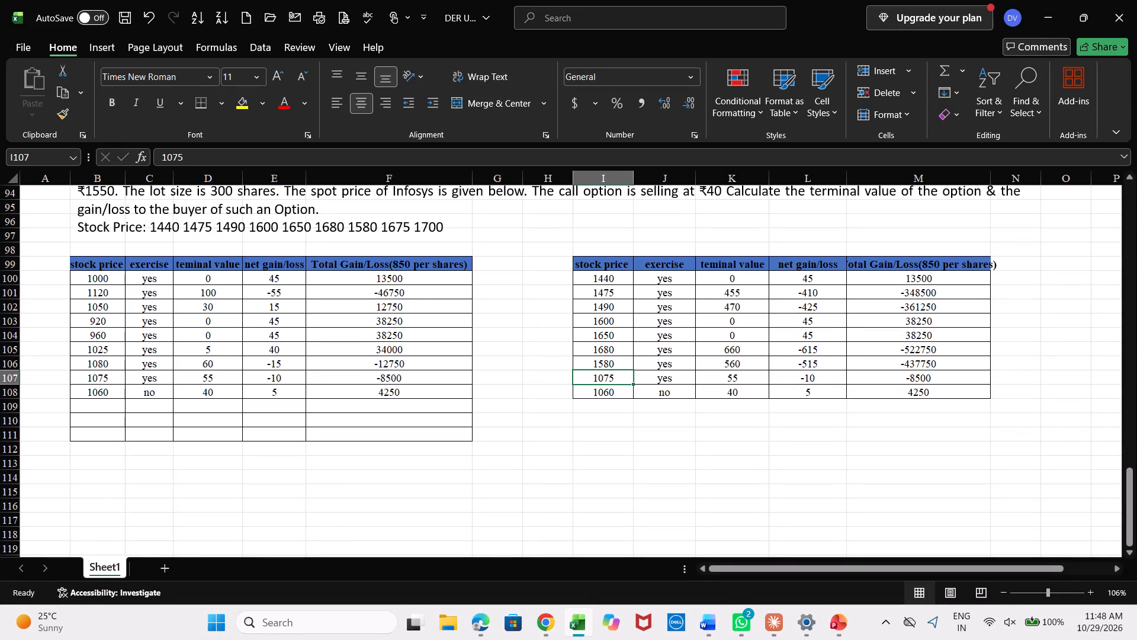
type("1675")
key("Return")
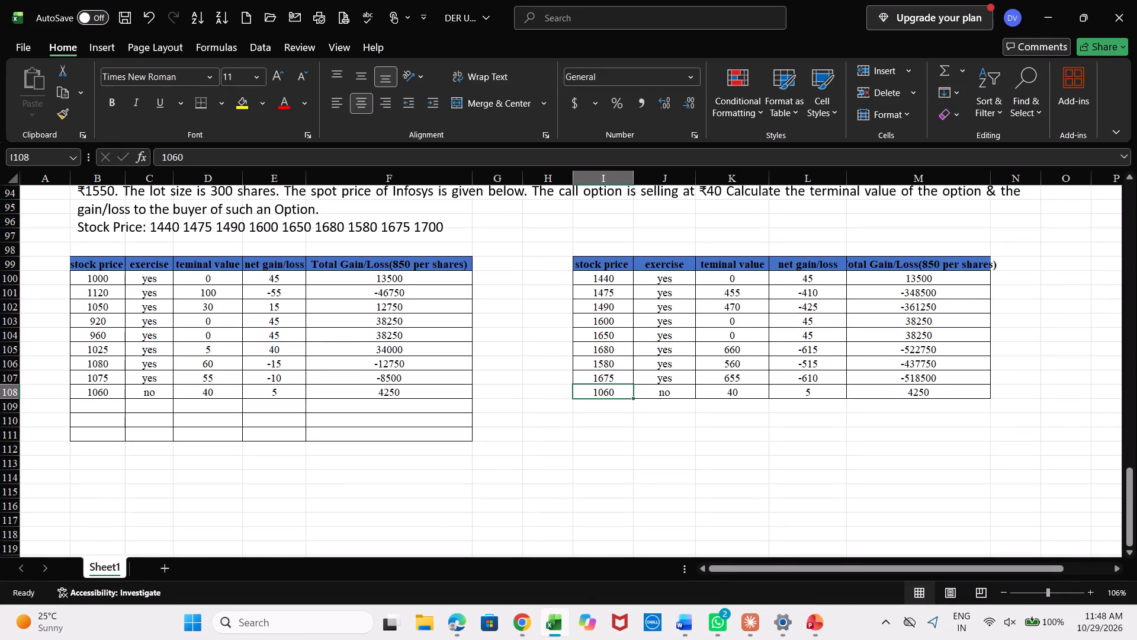
type("1700")
key("Return")
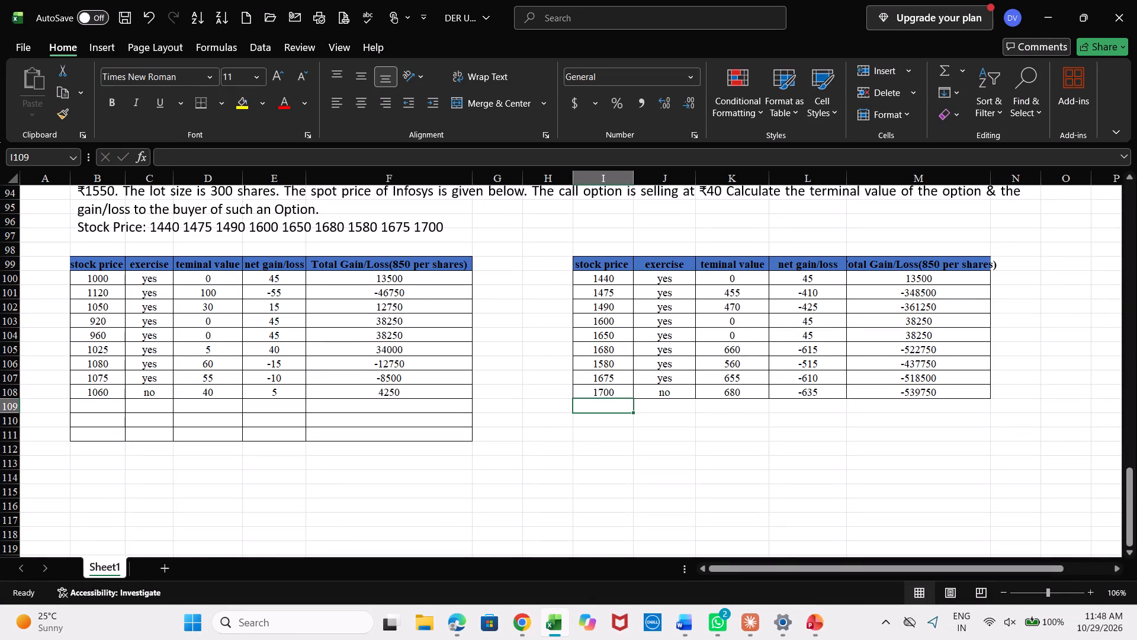
Change the exercise entries in question 5's table to no for stock prices 1000, 920 and 960 (C100, C103, C104).
left_click(152, 278)
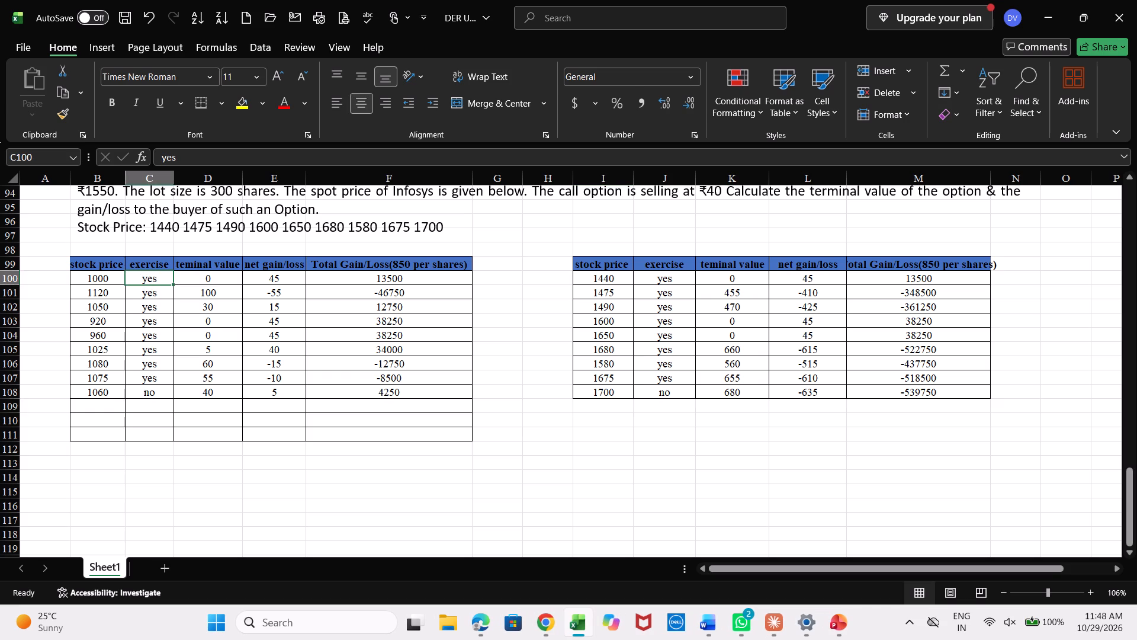
type("no")
key("Down")
key("Down")
key("Down")
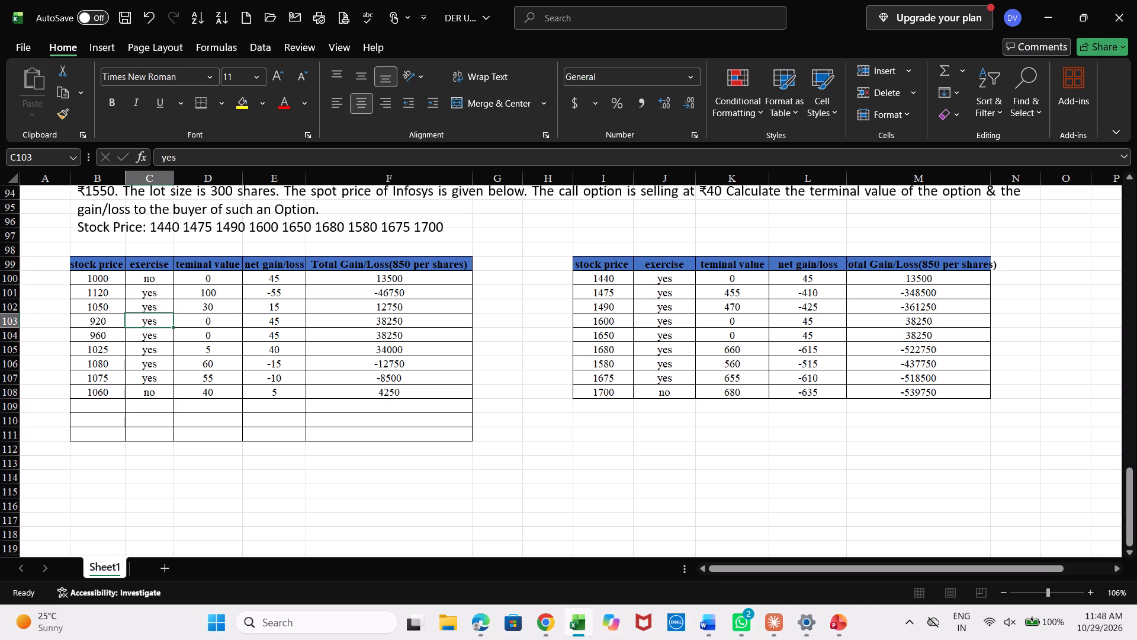
type("no")
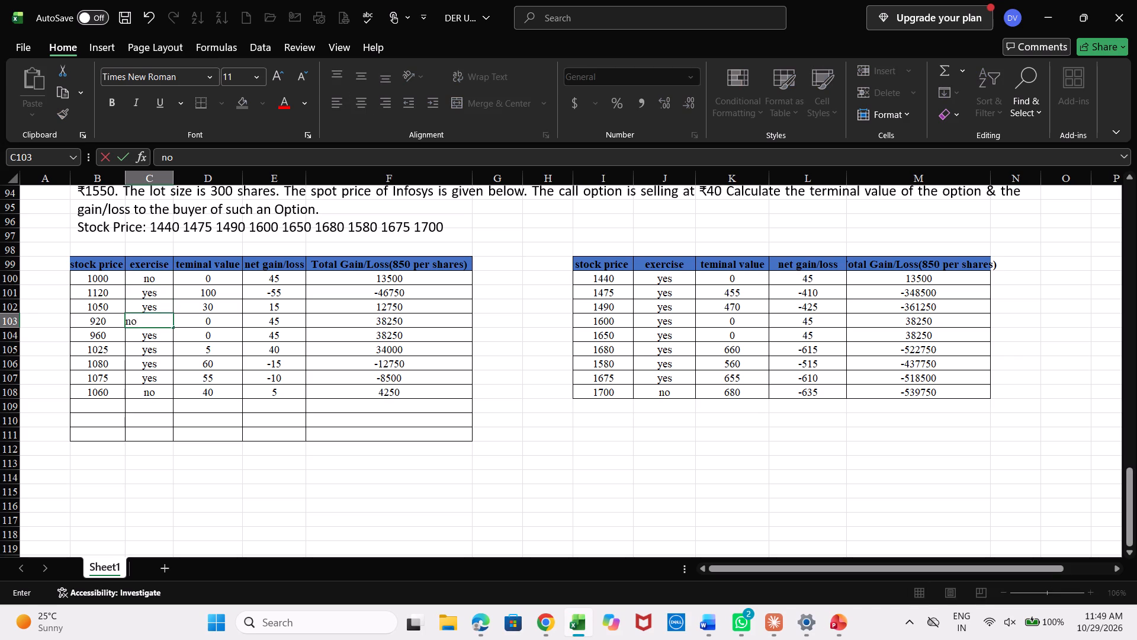
key("Down")
key("n")
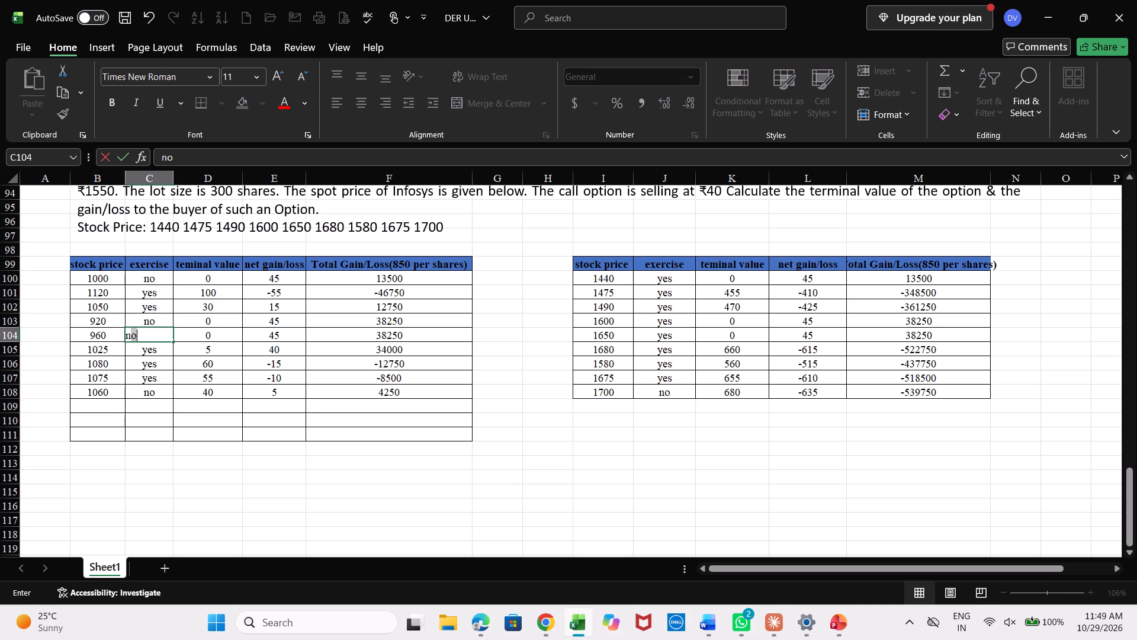
key("o")
key("Down")
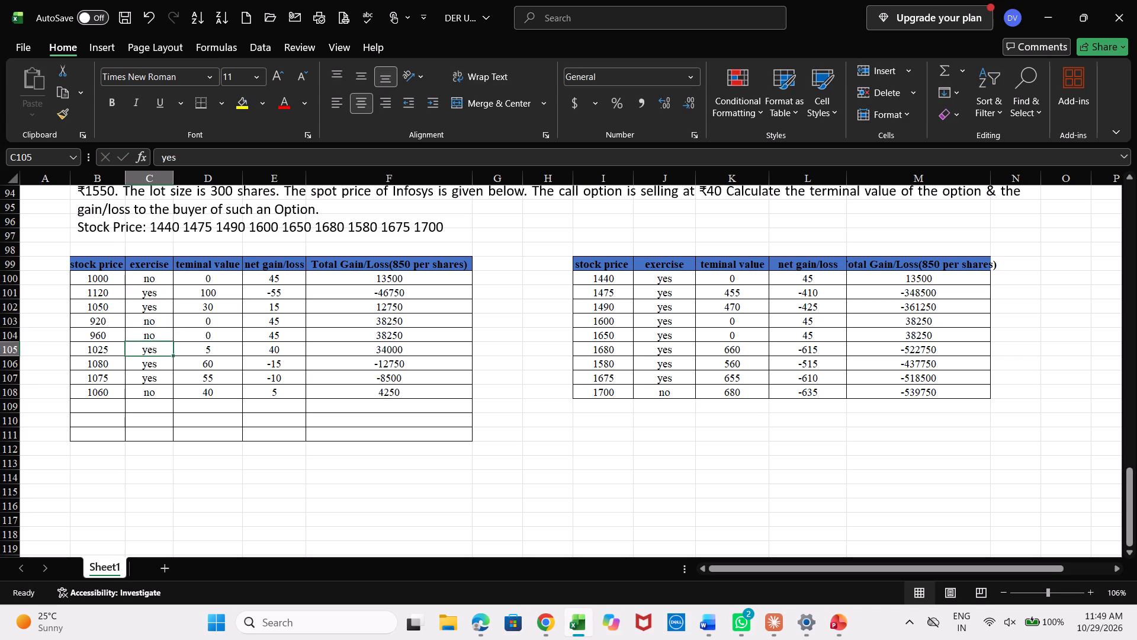
Fill the yes entry from C105 down through C108 in question 5's exercise column.
left_click_drag(173, 354, 176, 388)
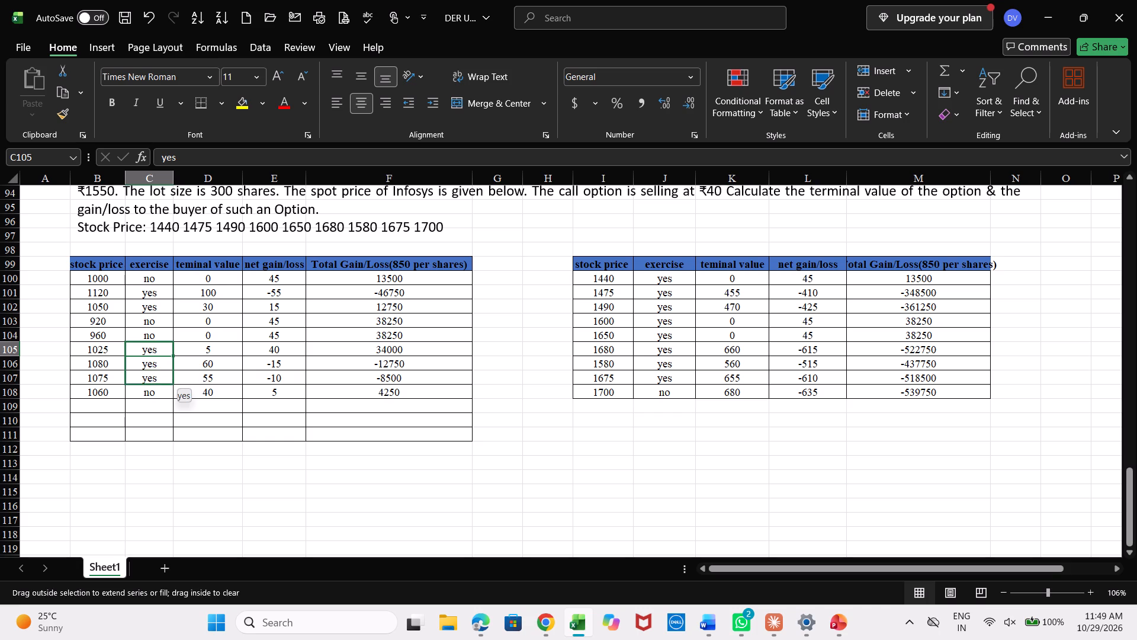
left_click_drag(176, 388, 171, 383)
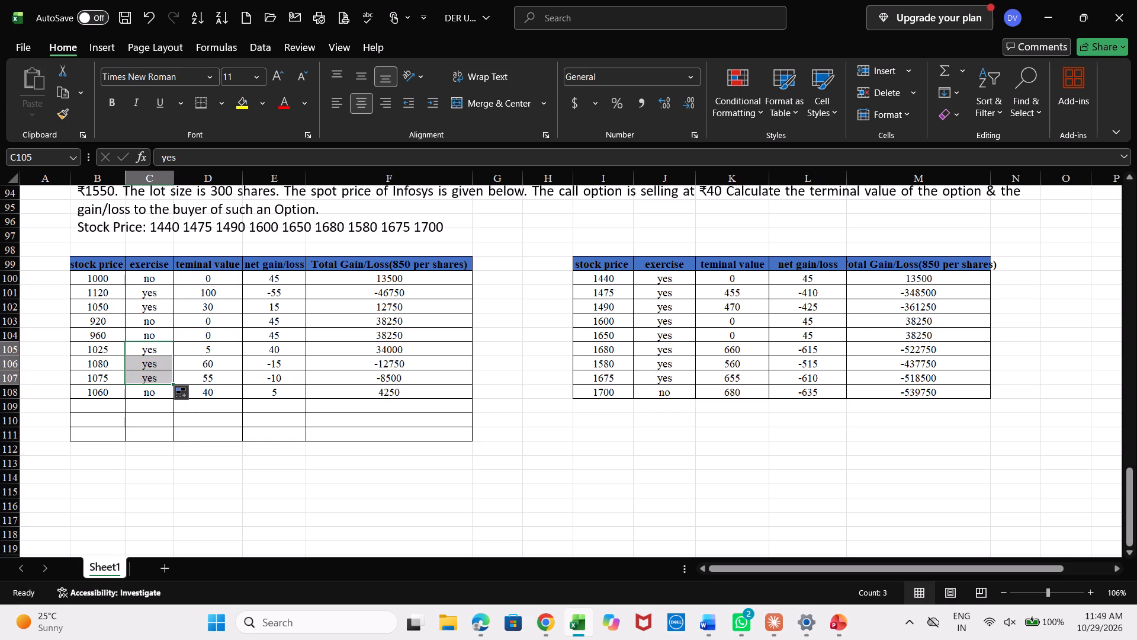
left_click_drag(171, 383, 171, 394)
left_click(432, 475)
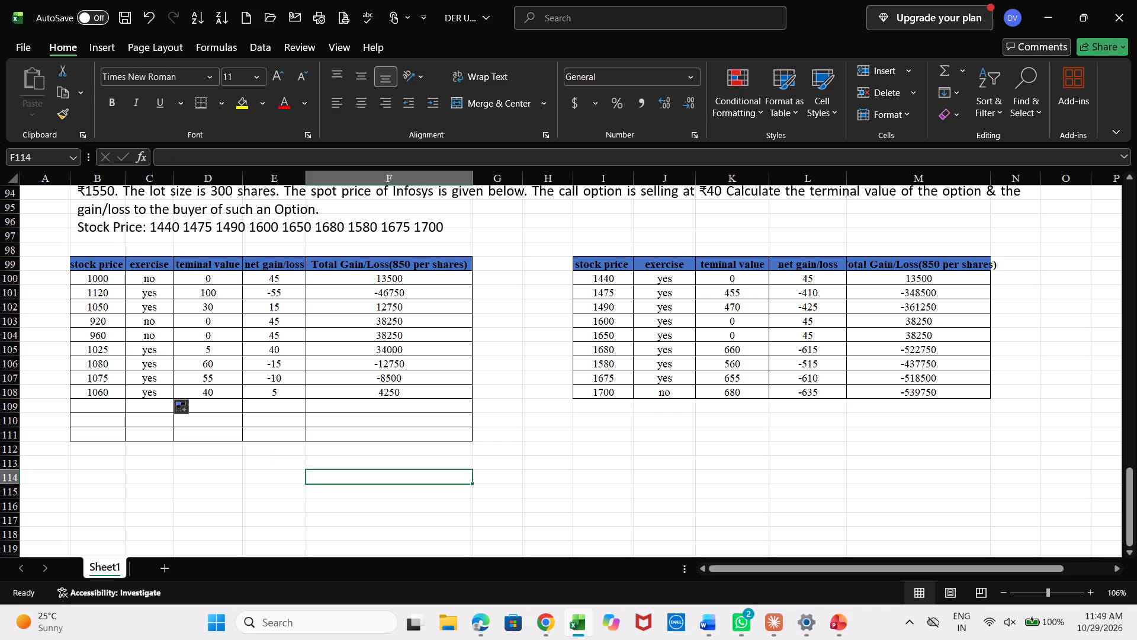
Check the total gain/loss formulas in F100 and F101, and fill =E100*300 from F100 down through F108.
left_click(391, 269)
double_click(393, 279)
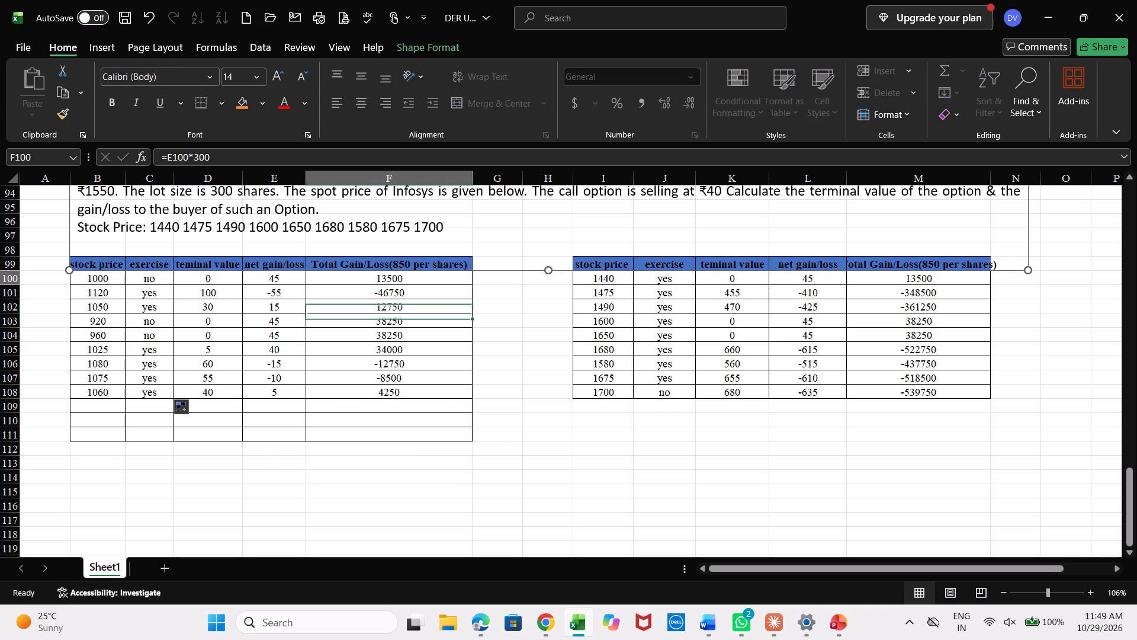
double_click(408, 295)
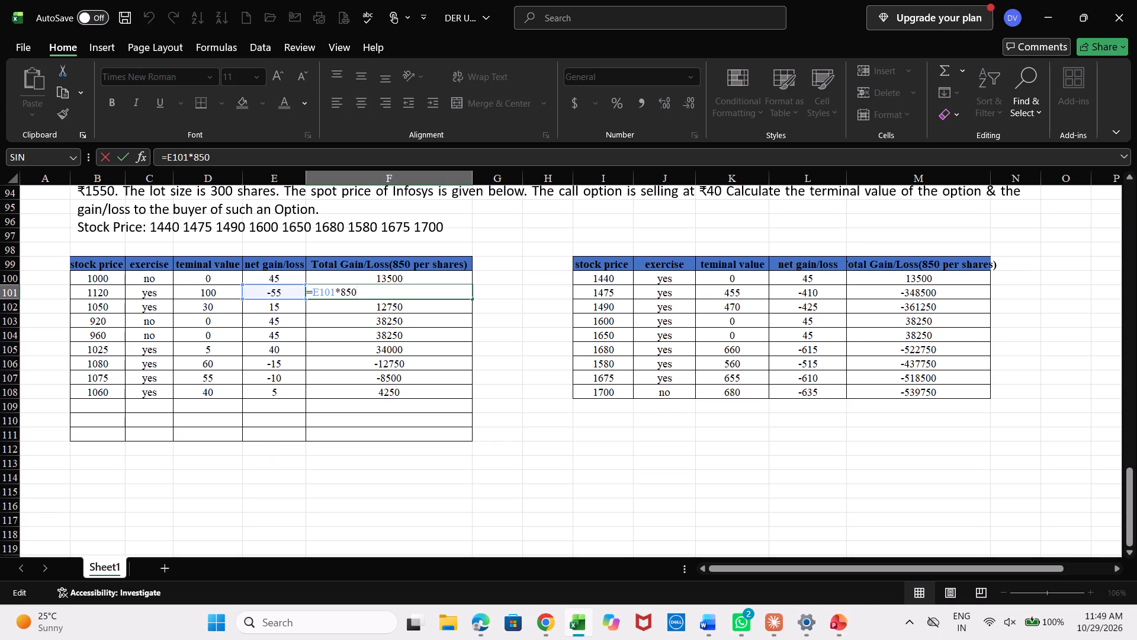
double_click(408, 276)
double_click(424, 280)
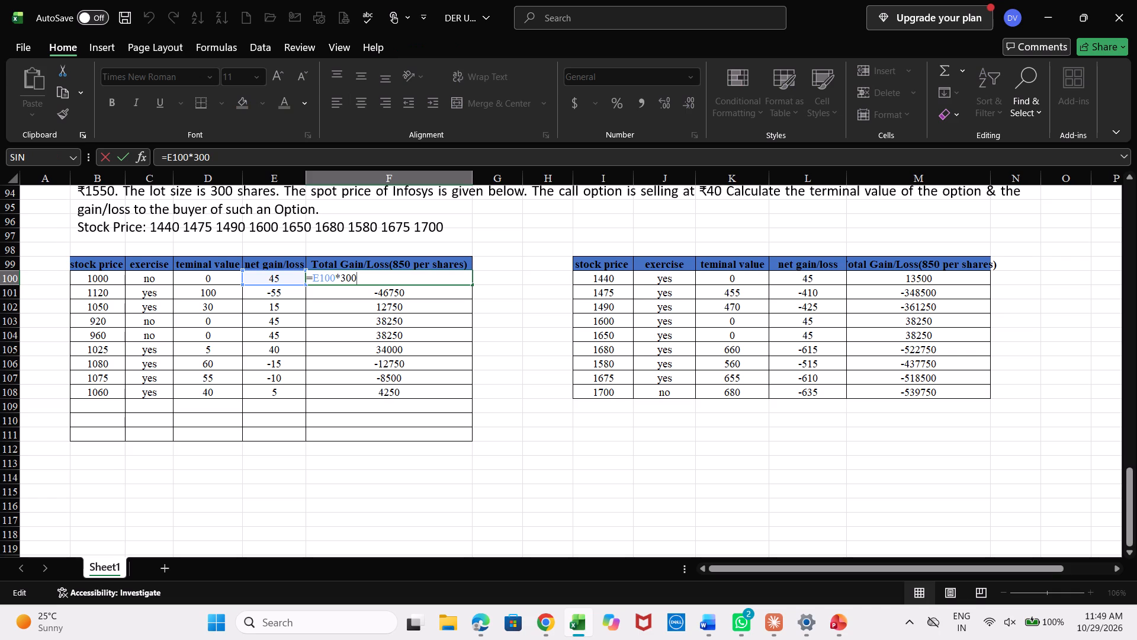
left_click_drag(472, 283, 458, 396)
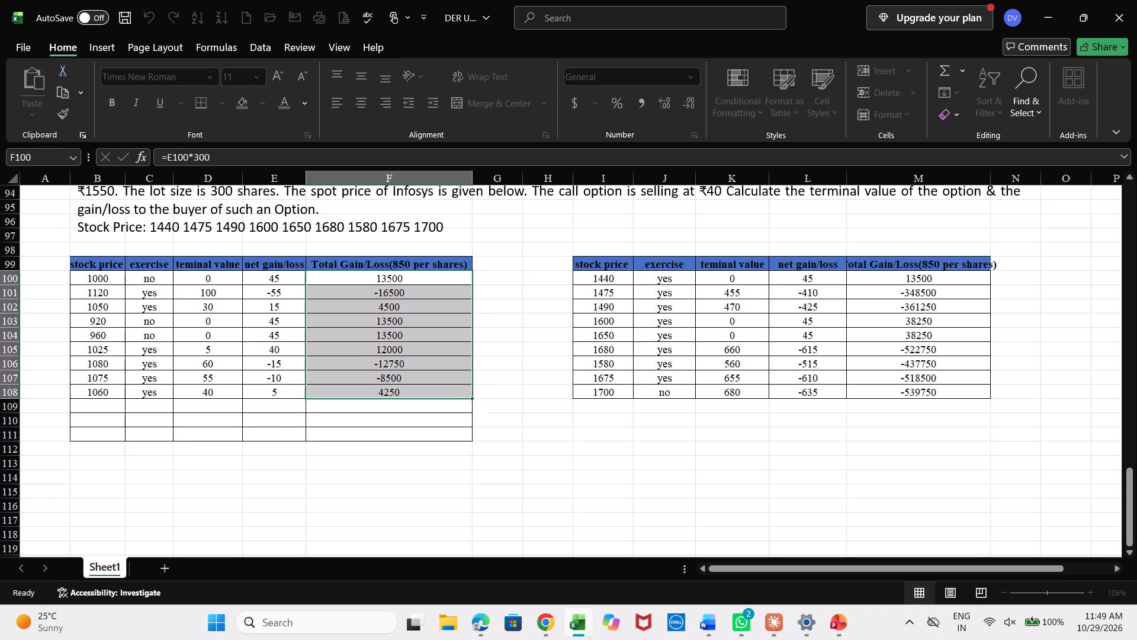
left_click(521, 337)
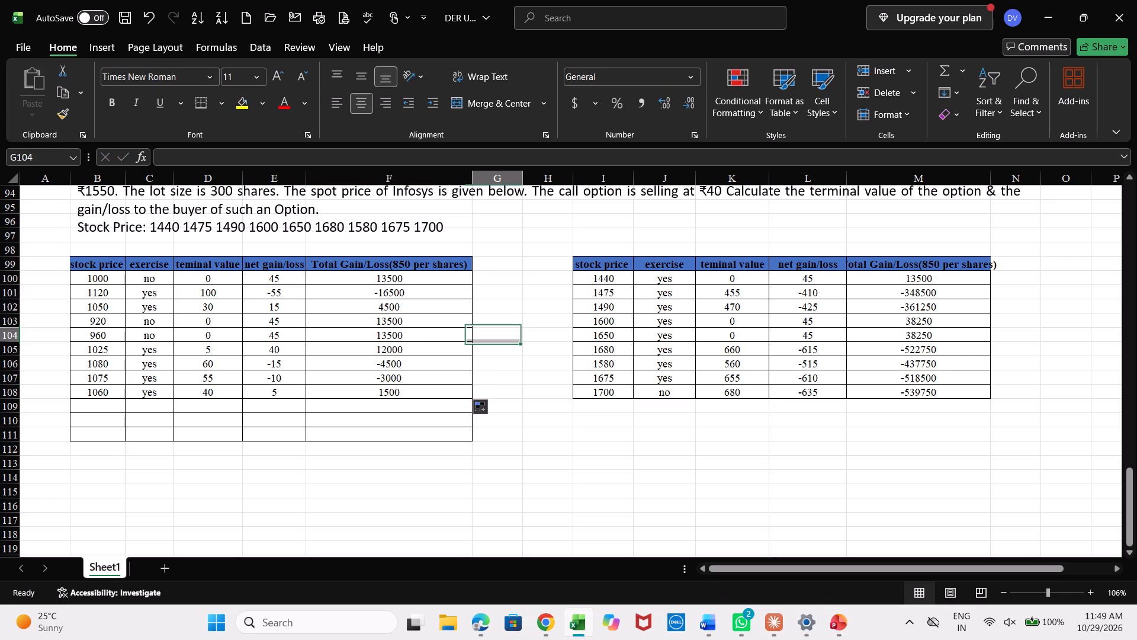
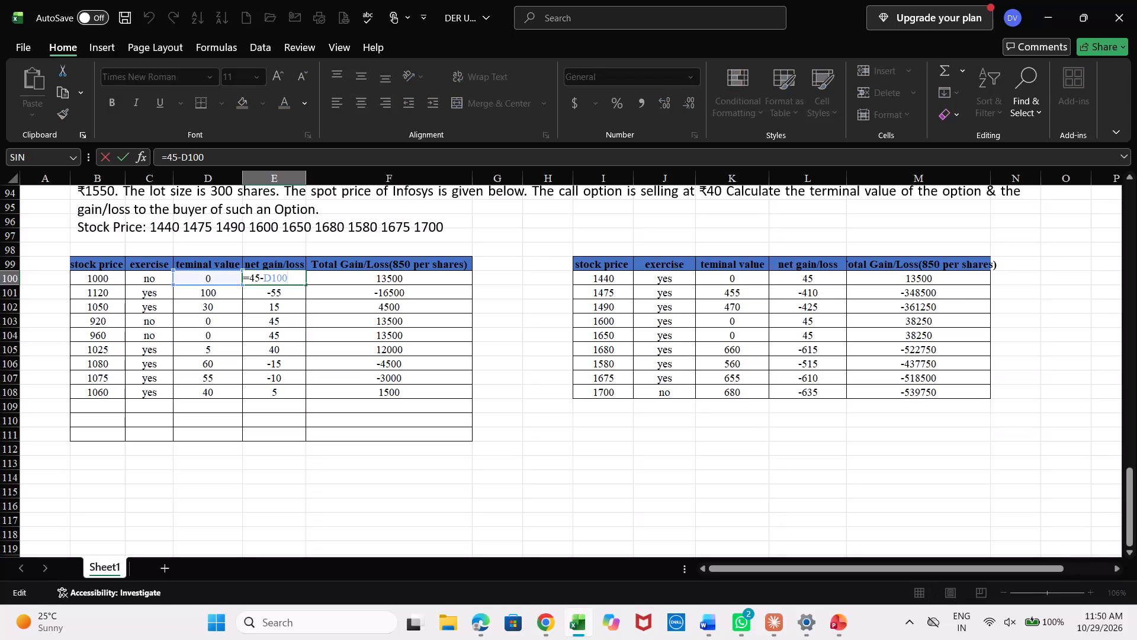
Change question 5's net gain/loss formula in E100 to =D100-45 and fill it down through E108.
left_click(263, 277)
key("BackSpace")
key("BackSpace")
key("BackSpace")
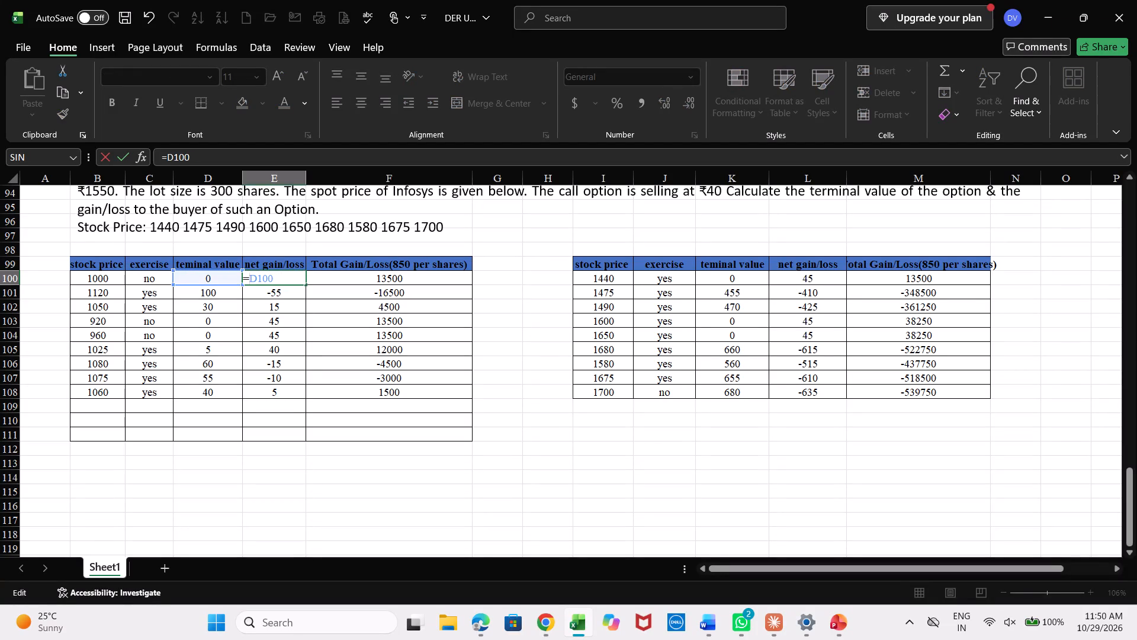
key("Right")
key("Right")
key("Right")
key("Right")
key("minus")
type("45")
key("Return")
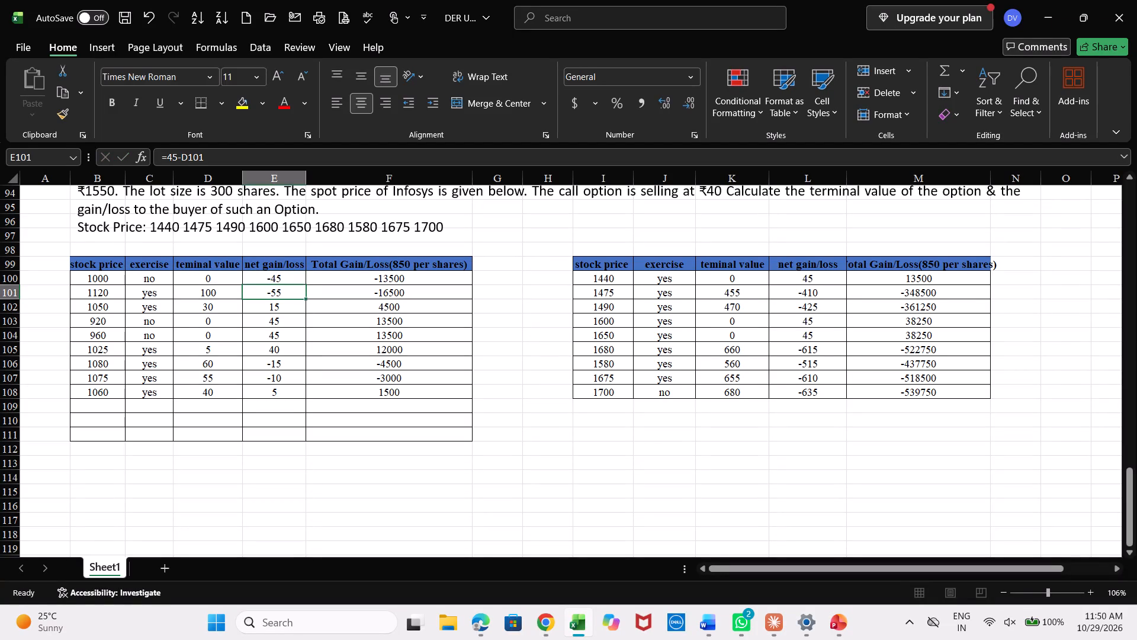
left_click(286, 277)
left_click_drag(306, 286, 306, 396)
left_click(510, 394)
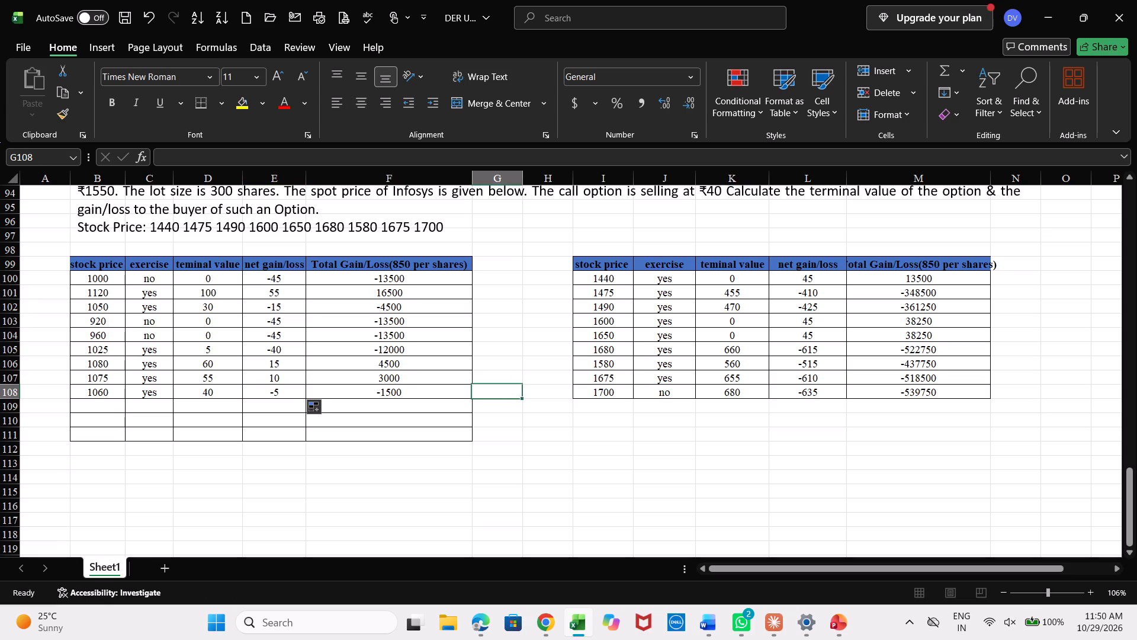
Check question 5's lot size and change the total gain/loss formula in F100 to =E100*1250.
double_click(400, 267)
scroll(400, 267, "up", 1)
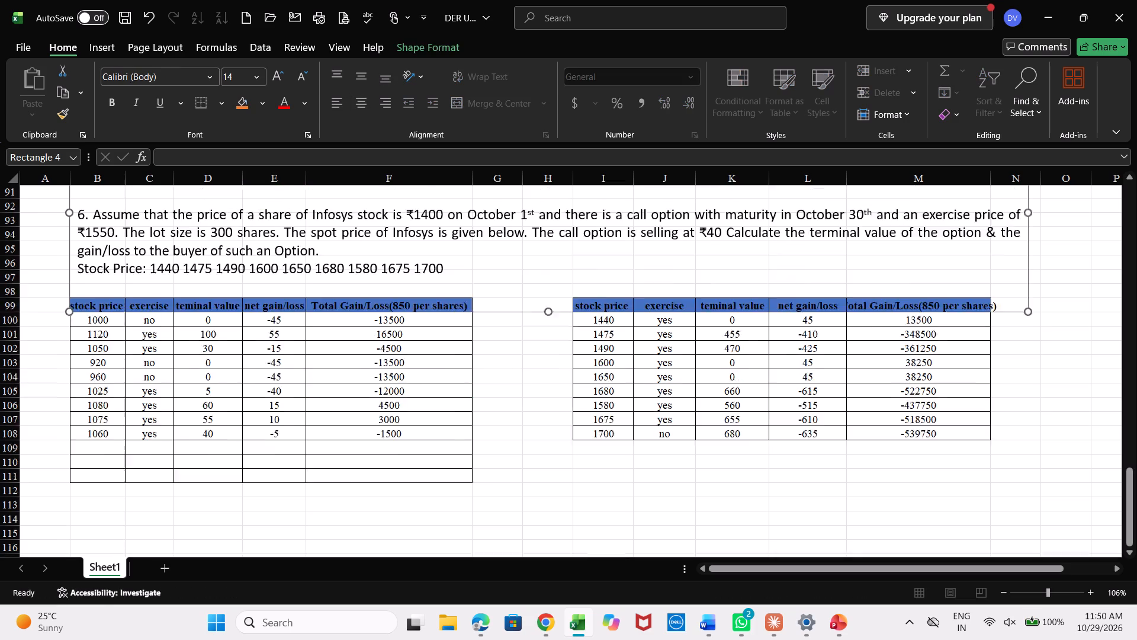
scroll(400, 267, "up", 3)
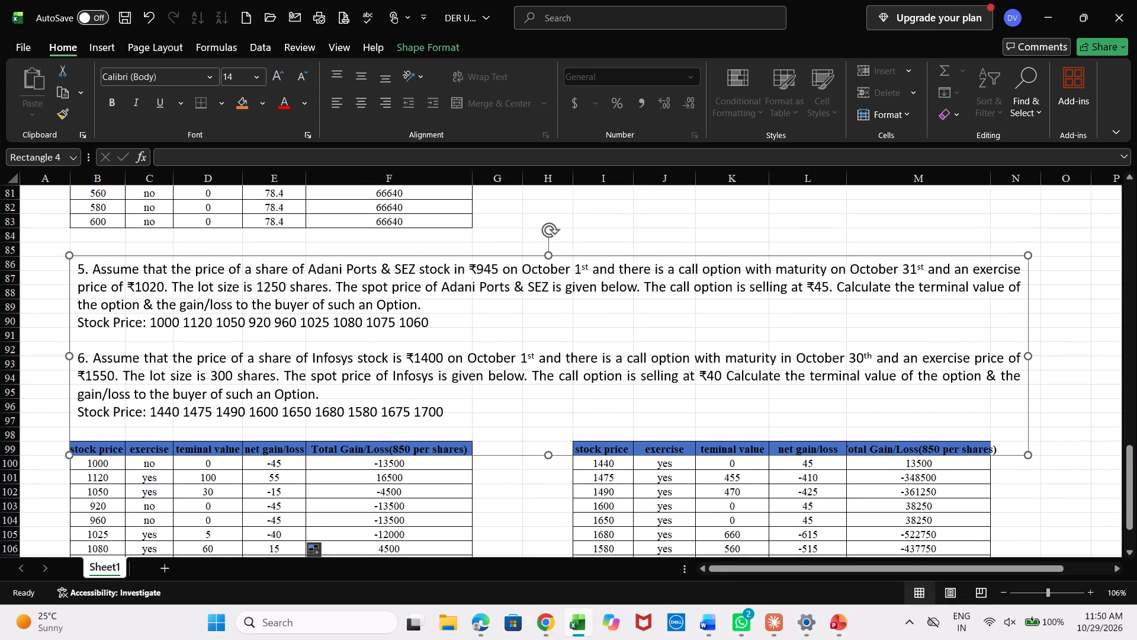
scroll(639, 295, "down", 1)
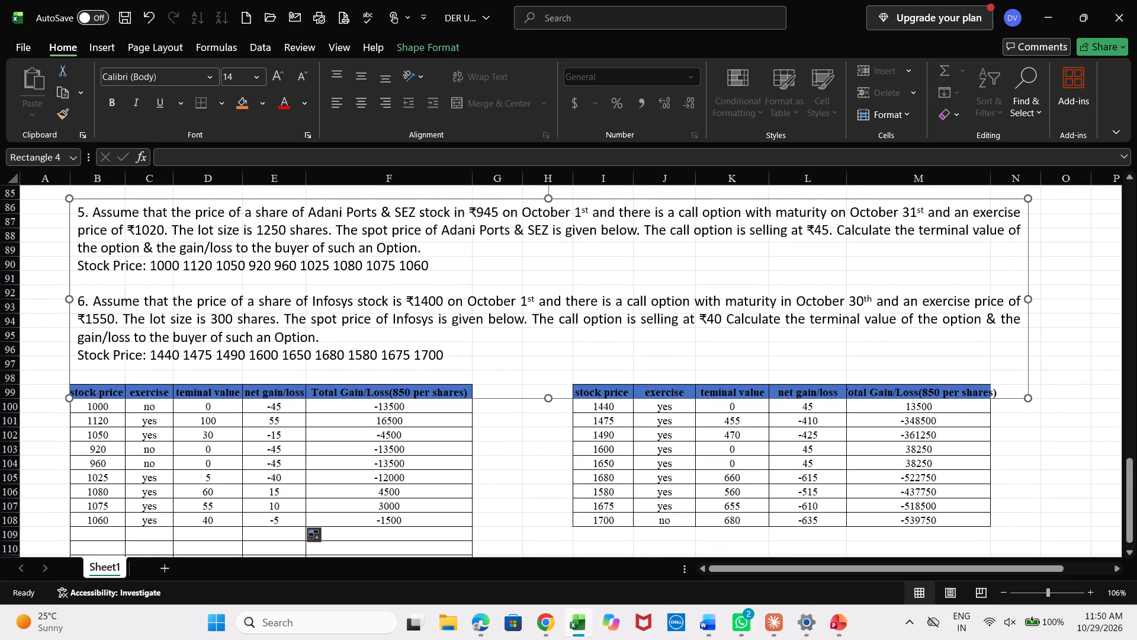
double_click(409, 407)
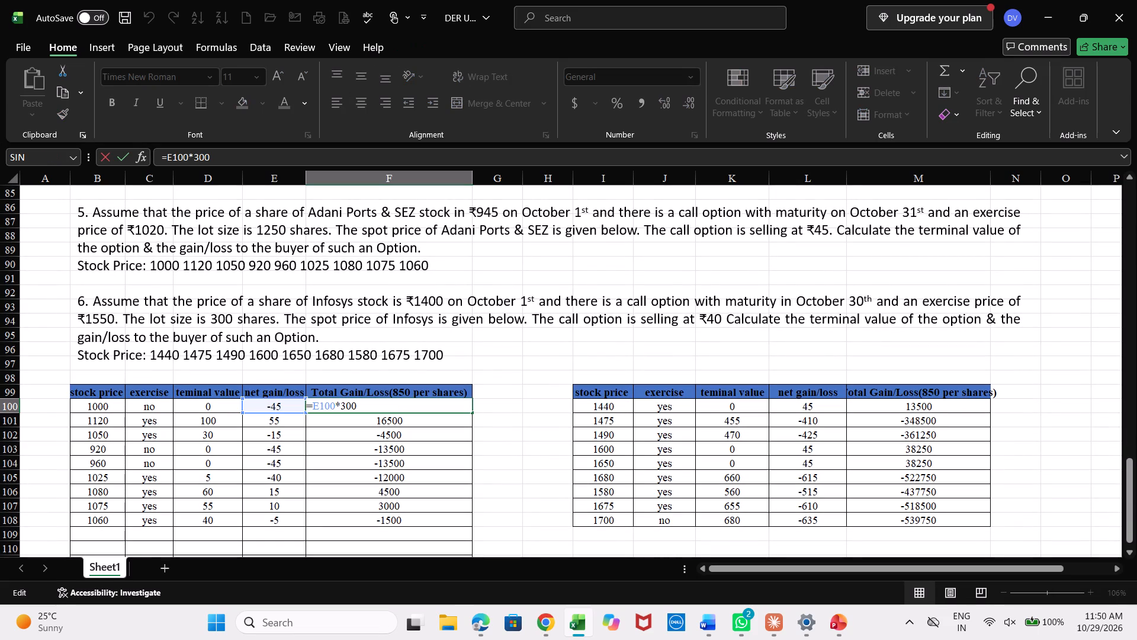
key("BackSpace")
key("BackSpace")
key("BackSpace")
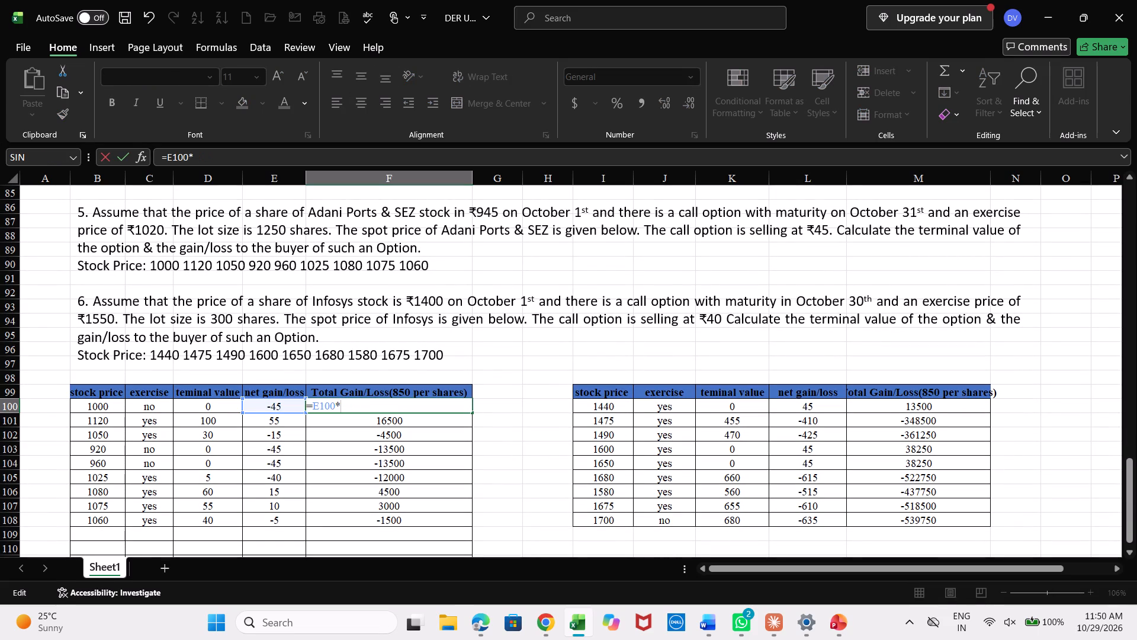
key("1")
type("25")
key("Return")
double_click(409, 407)
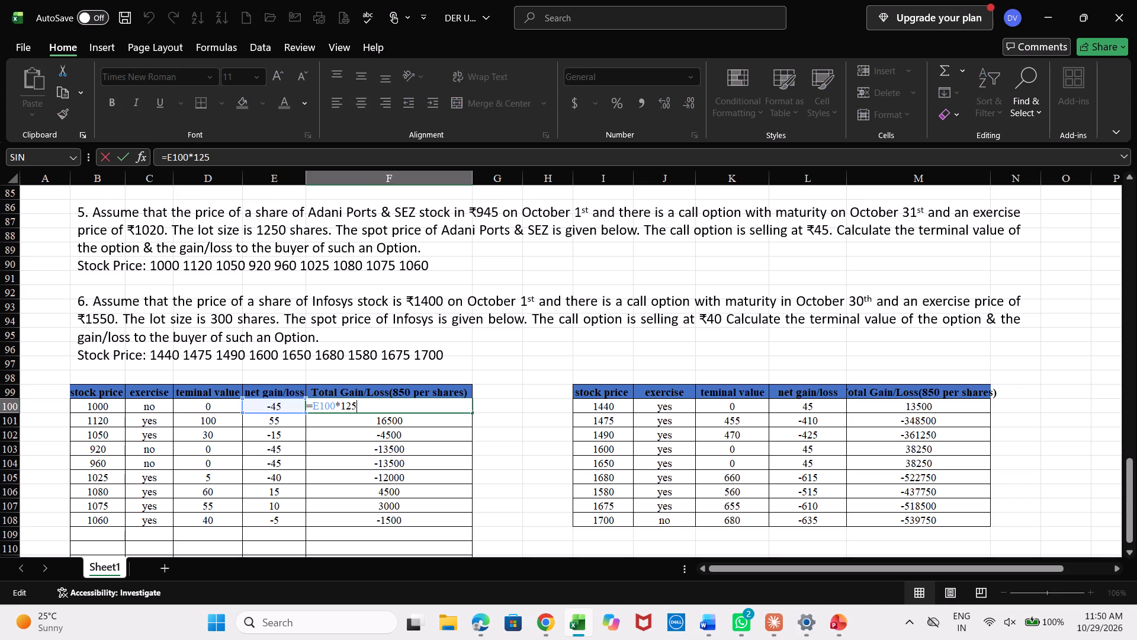
key("0")
key("Return")
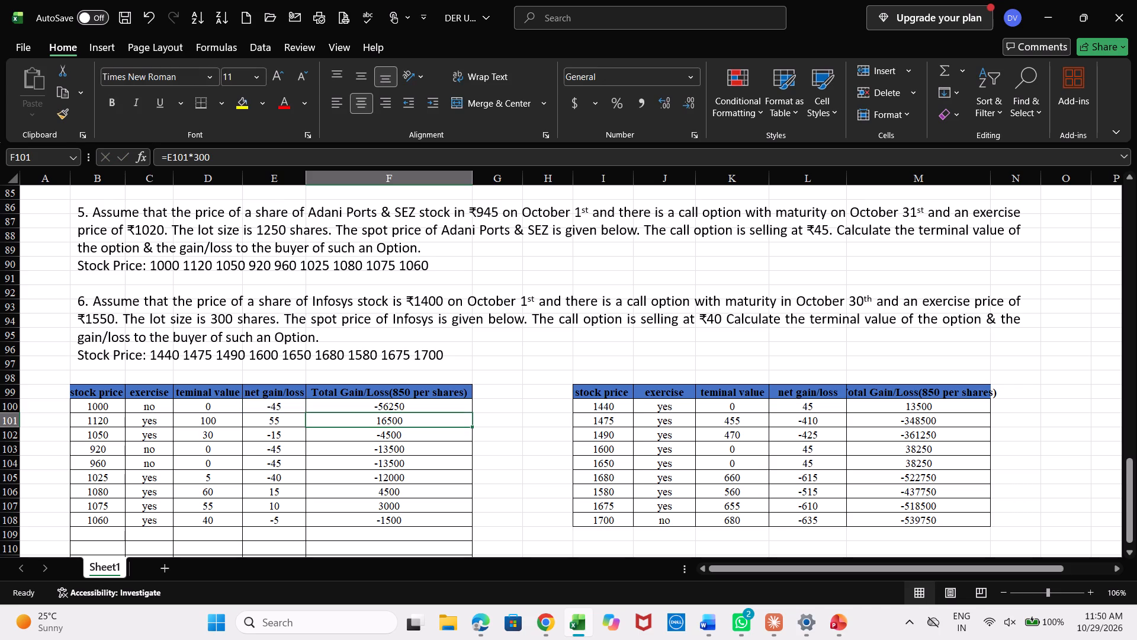
Fill the total gain/loss formula from F100 down through F108 in question 5's table.
left_click(436, 407)
left_click_drag(470, 412, 468, 478)
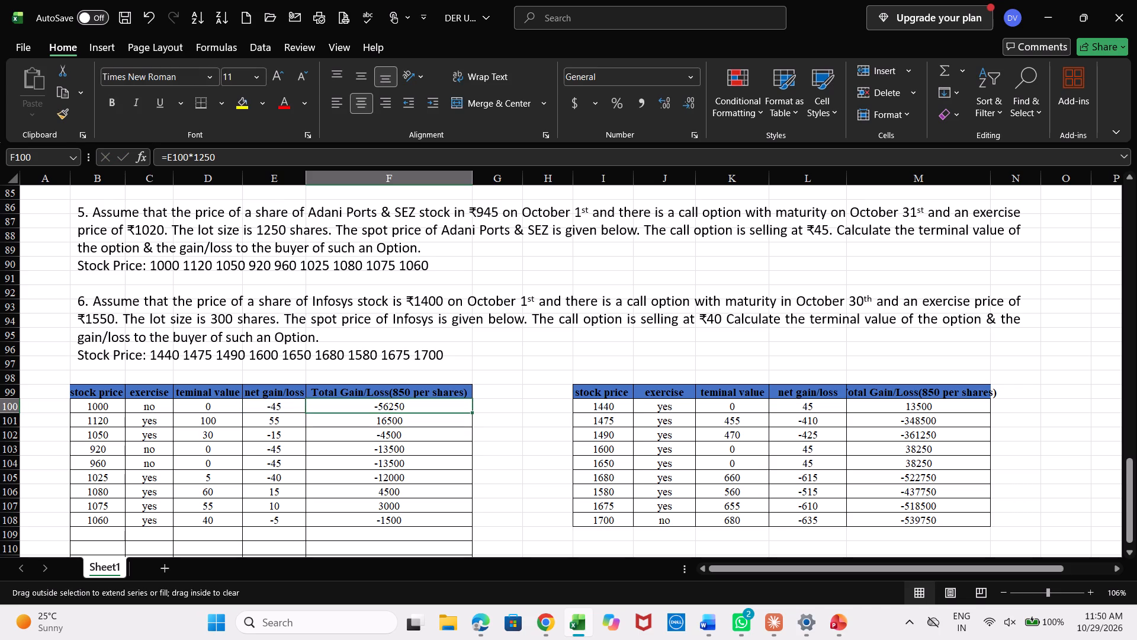
left_click_drag(468, 478, 462, 524)
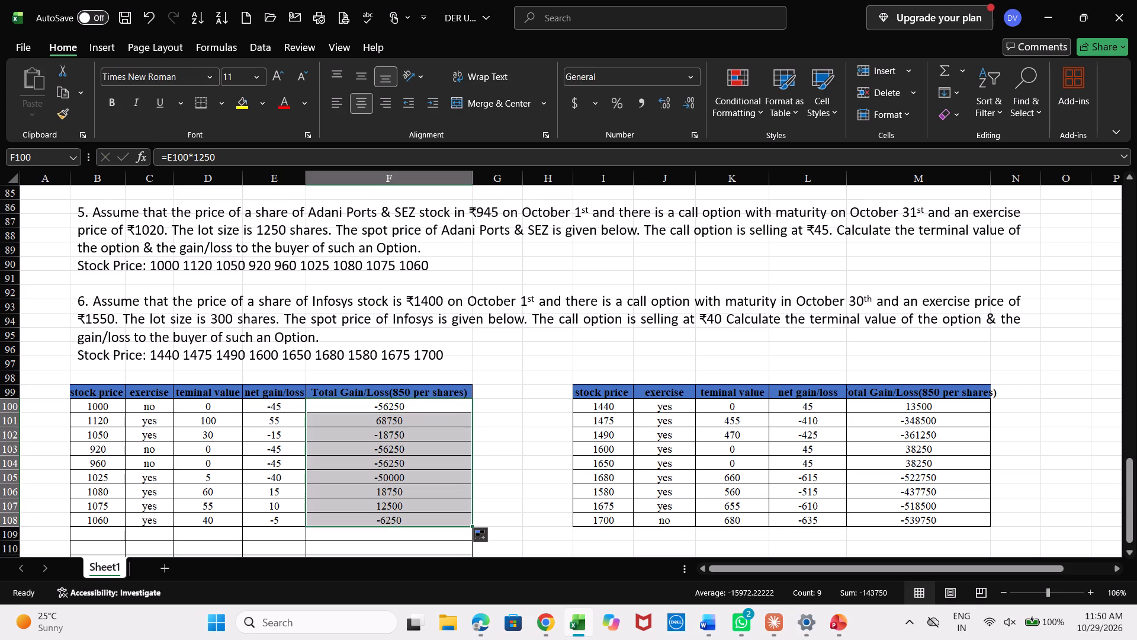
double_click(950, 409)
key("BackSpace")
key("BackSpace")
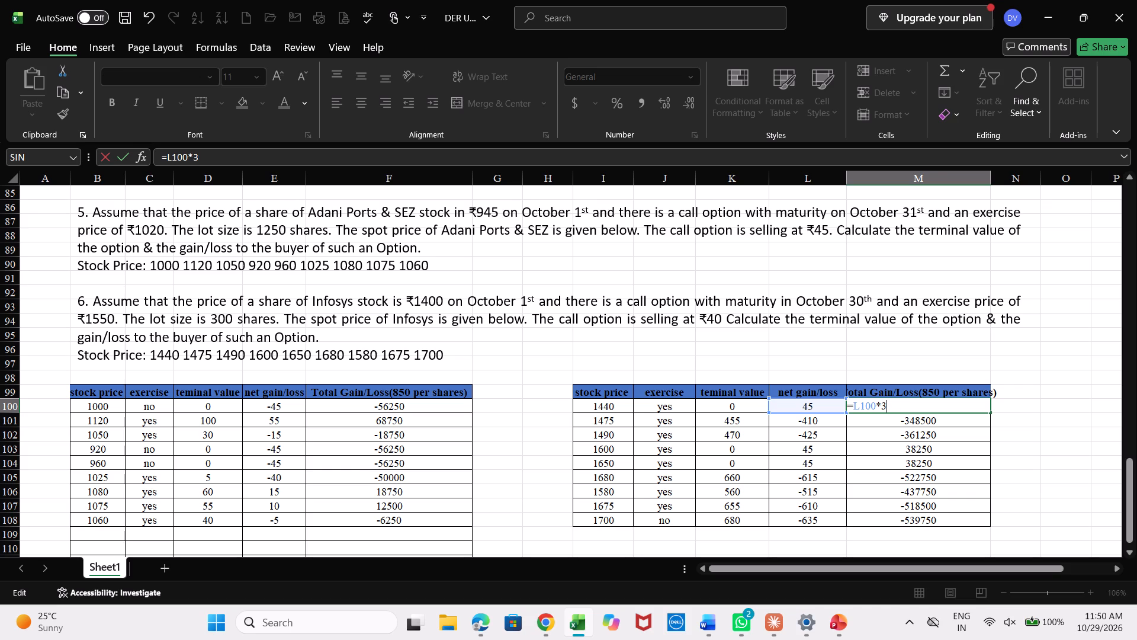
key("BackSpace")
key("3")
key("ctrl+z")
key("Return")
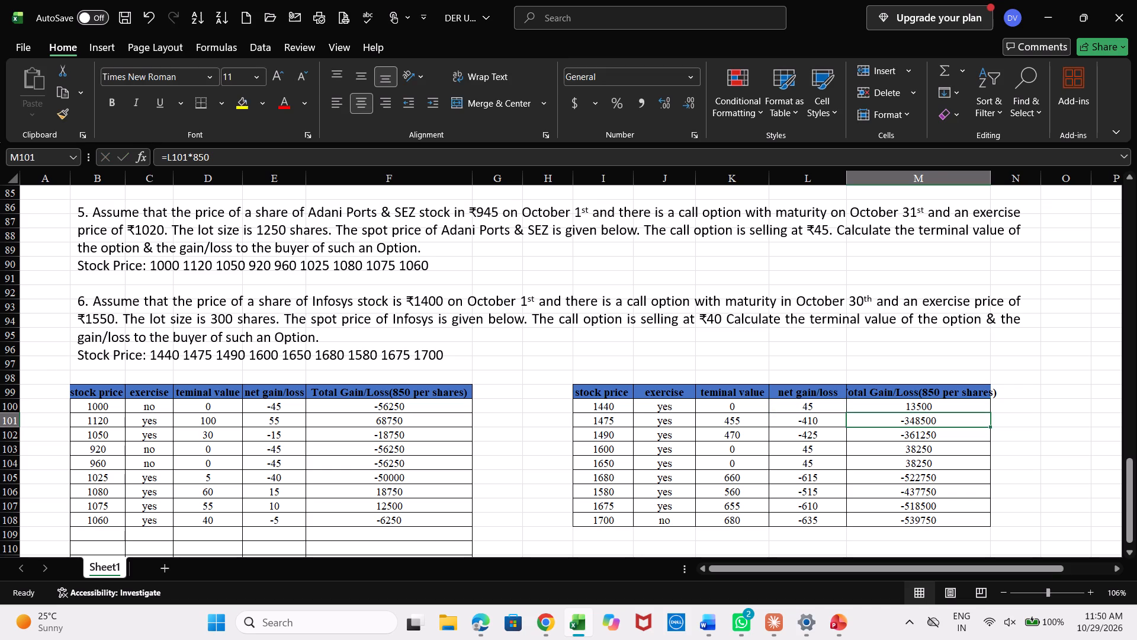
Enter the terminal value formula =I100-1550 in K100 of question 6's table.
left_click(824, 408)
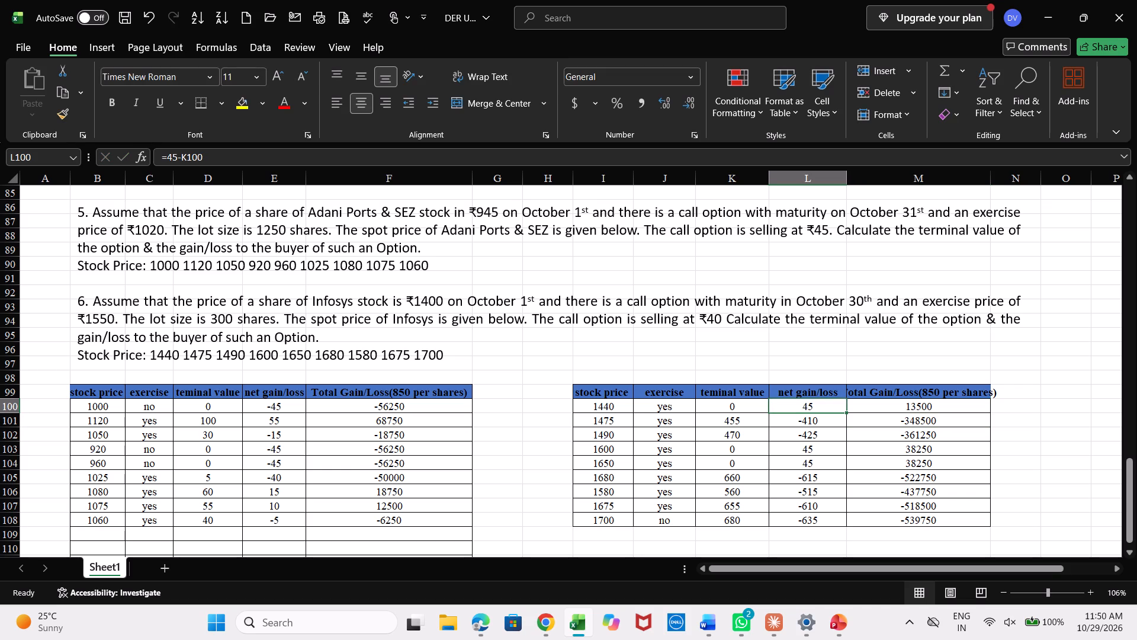
left_click(645, 408)
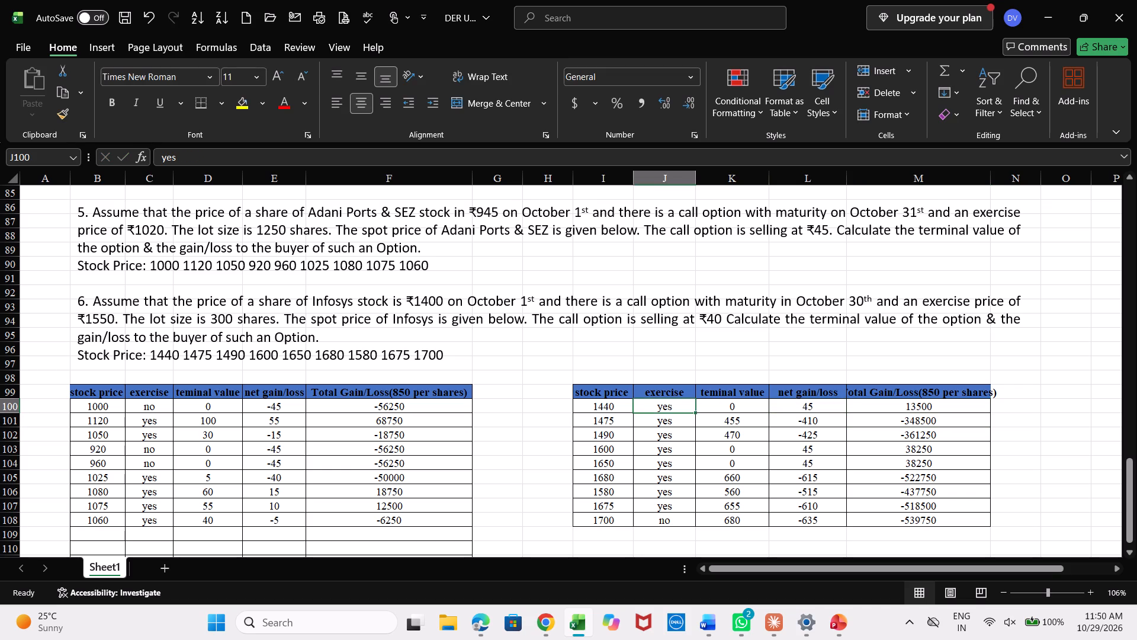
double_click(705, 405)
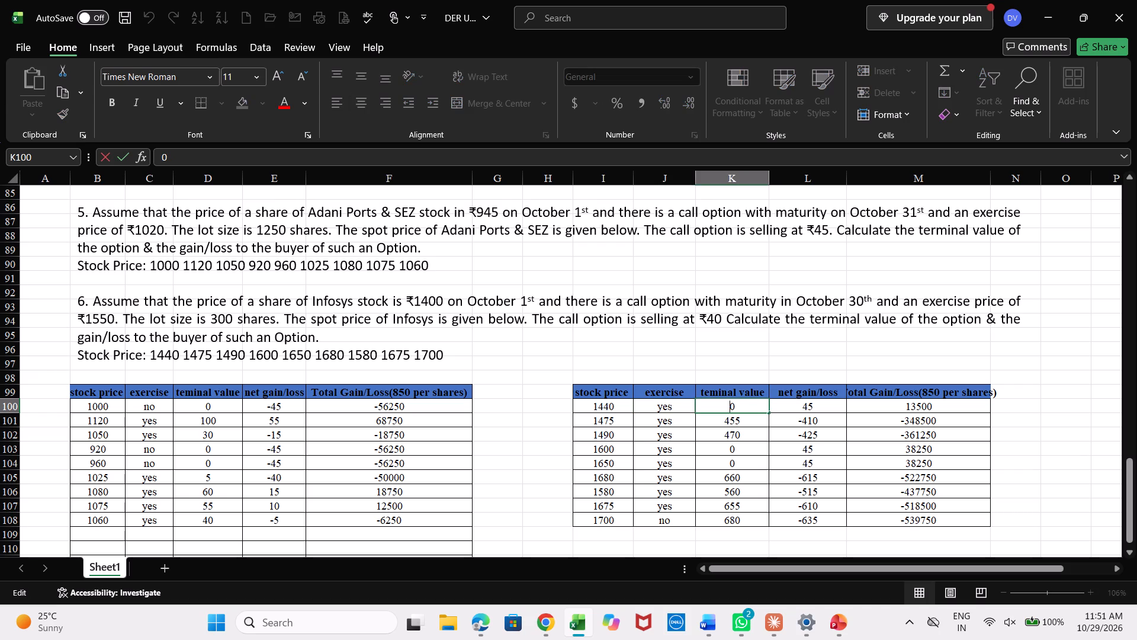
left_click(737, 407)
key("BackSpace")
key("equal")
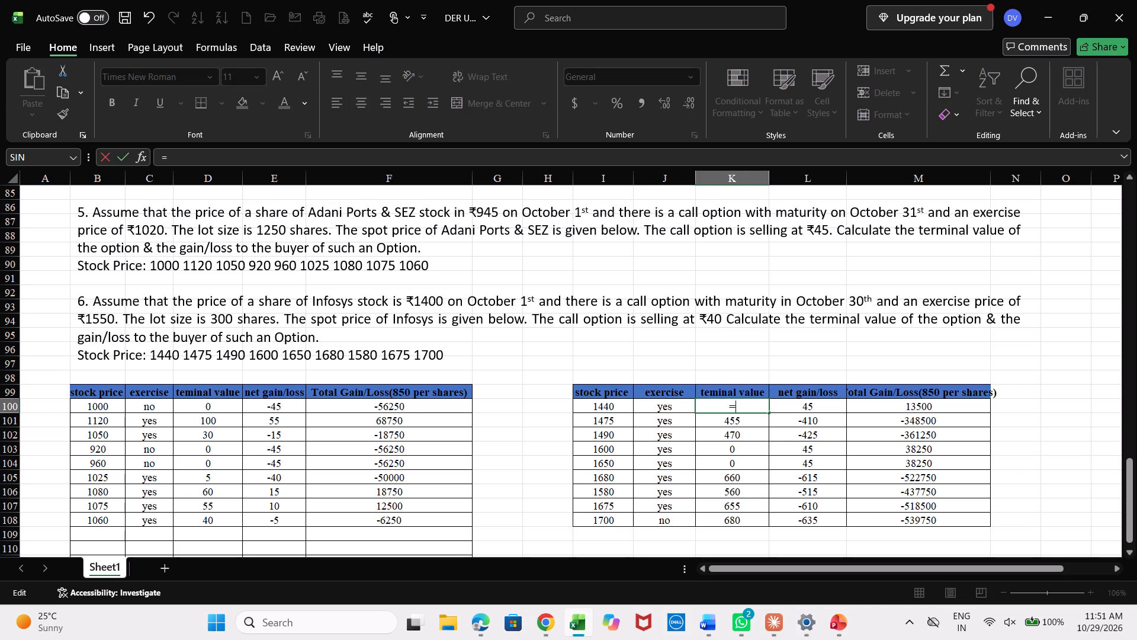
type("1400")
key("BackSpace")
key("BackSpace")
type("40-")
key("BackSpace")
key("BackSpace")
key("BackSpace")
key("BackSpace")
key("BackSpace")
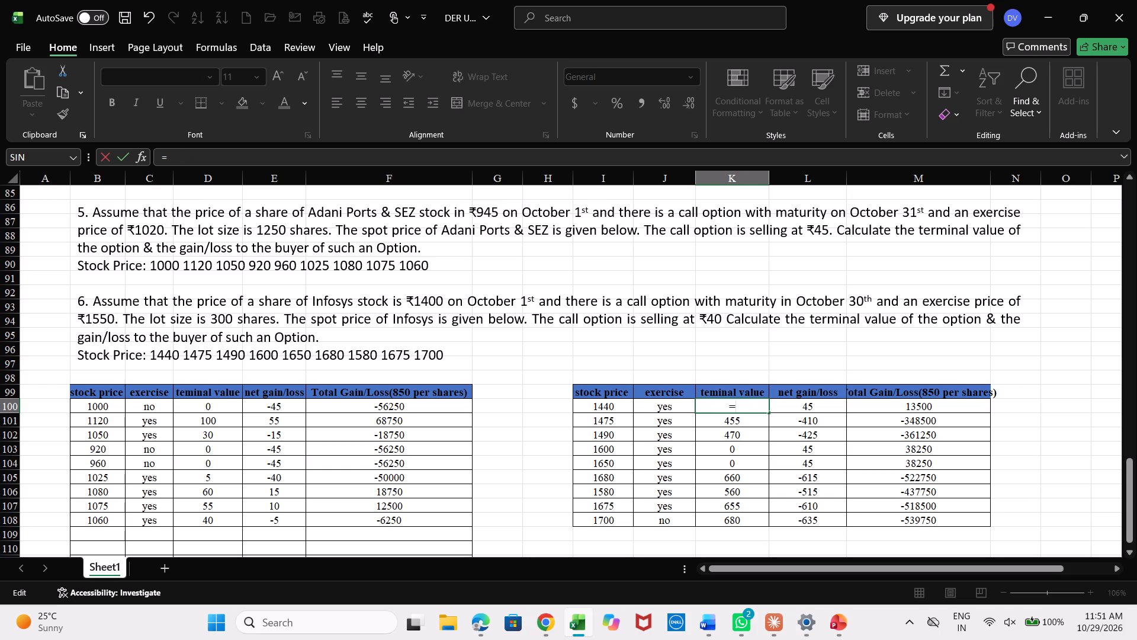
left_click(618, 406)
key("minus")
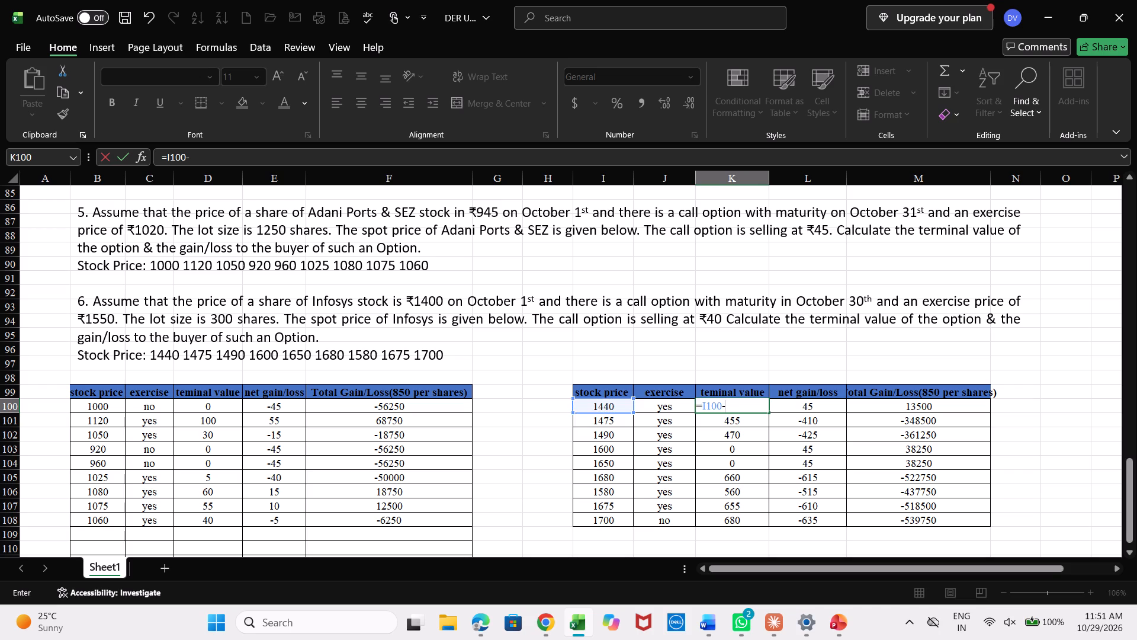
type("1550")
key("Return")
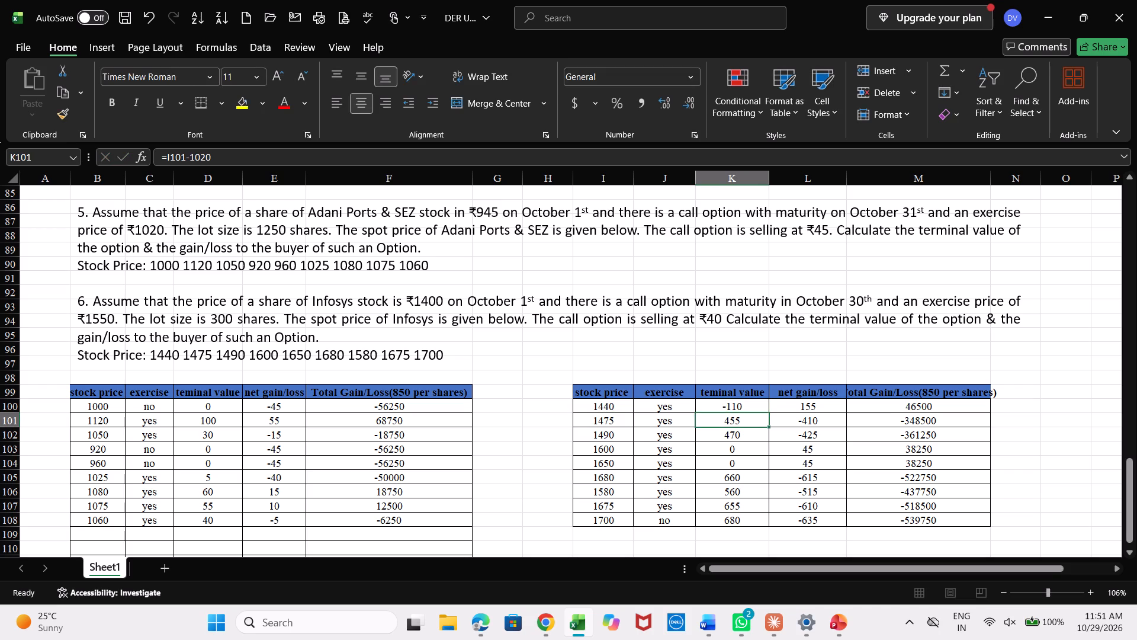
Fill the terminal value formula from K100 down through K108 in question 6's table.
left_click(711, 402)
left_click(726, 405)
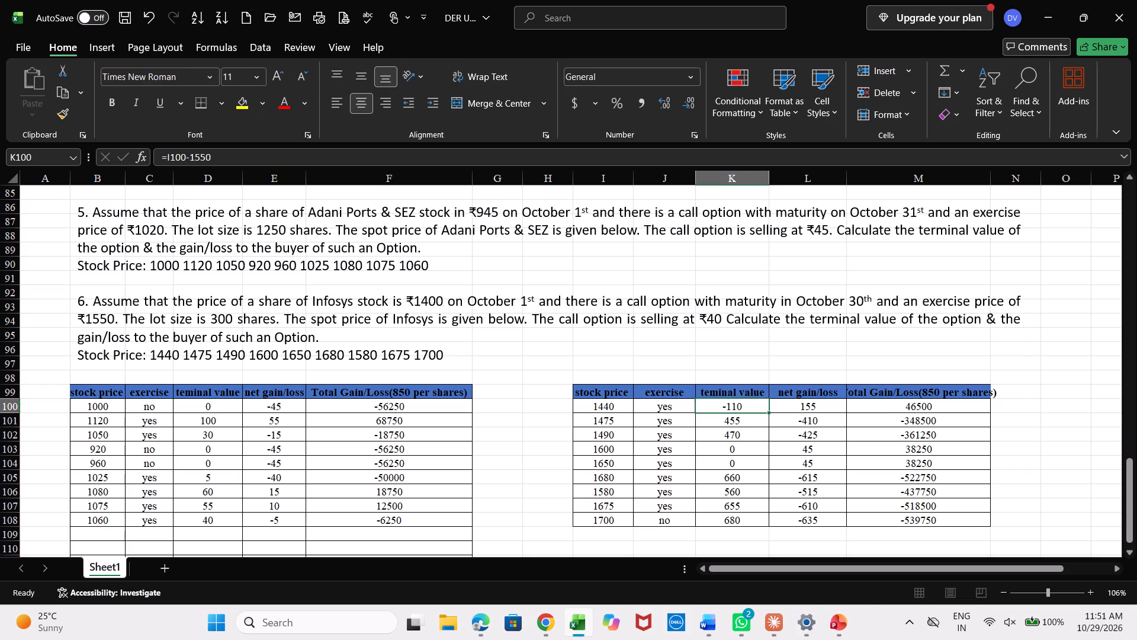
left_click_drag(769, 412, 746, 521)
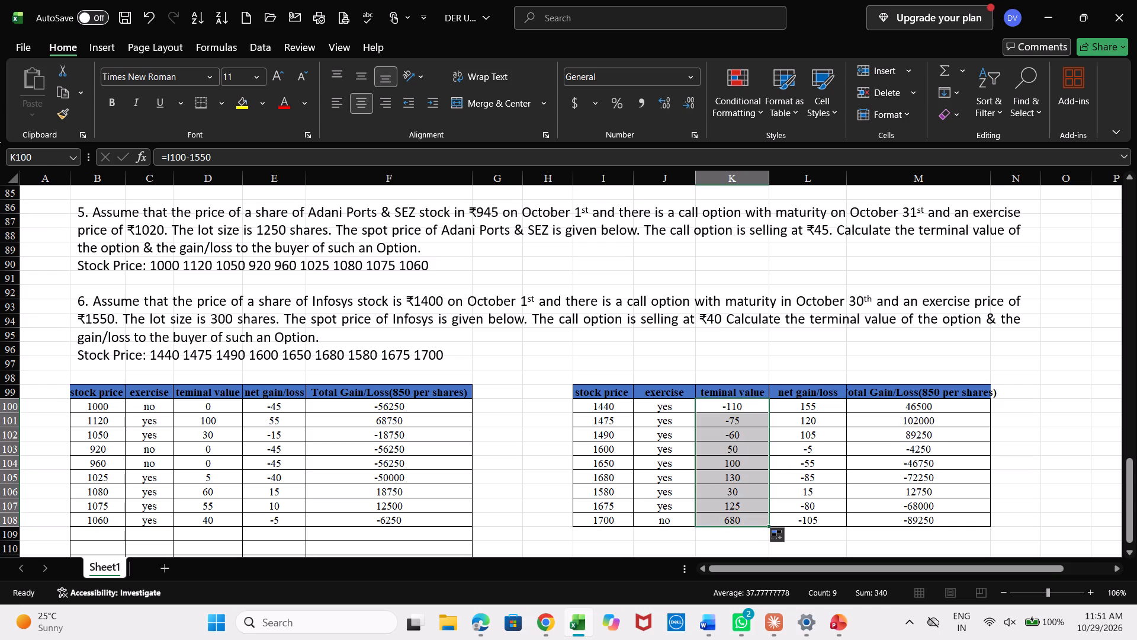
Replace the terminal values for question 6's stock prices 1440, 1475 and 1490 (K100:K102) with 0.
left_click(746, 403)
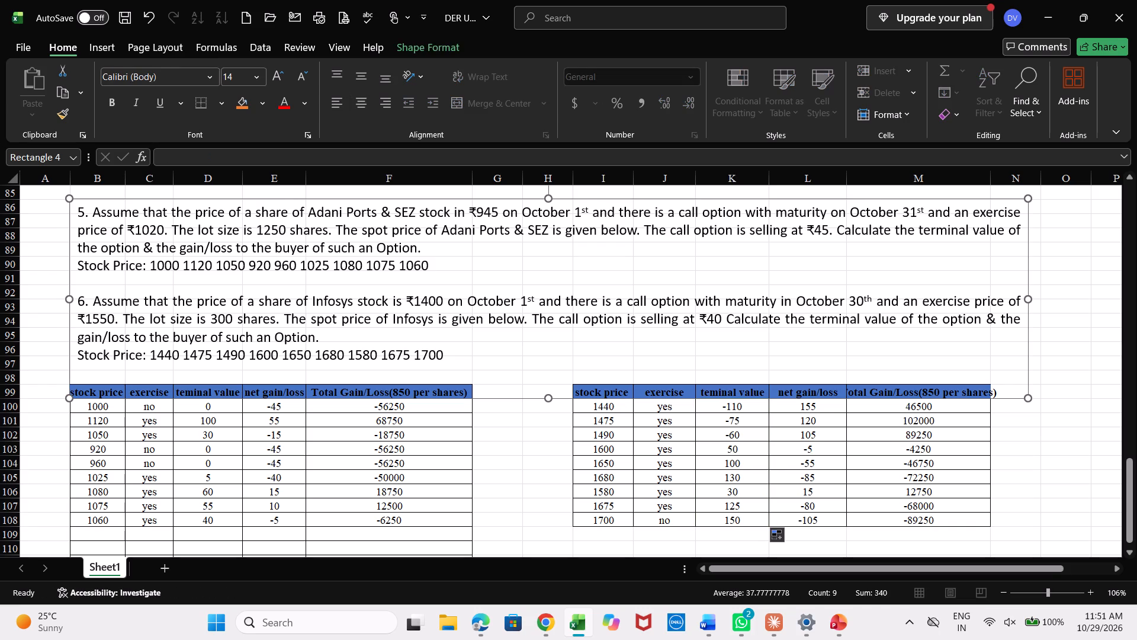
key("Down")
key("Down")
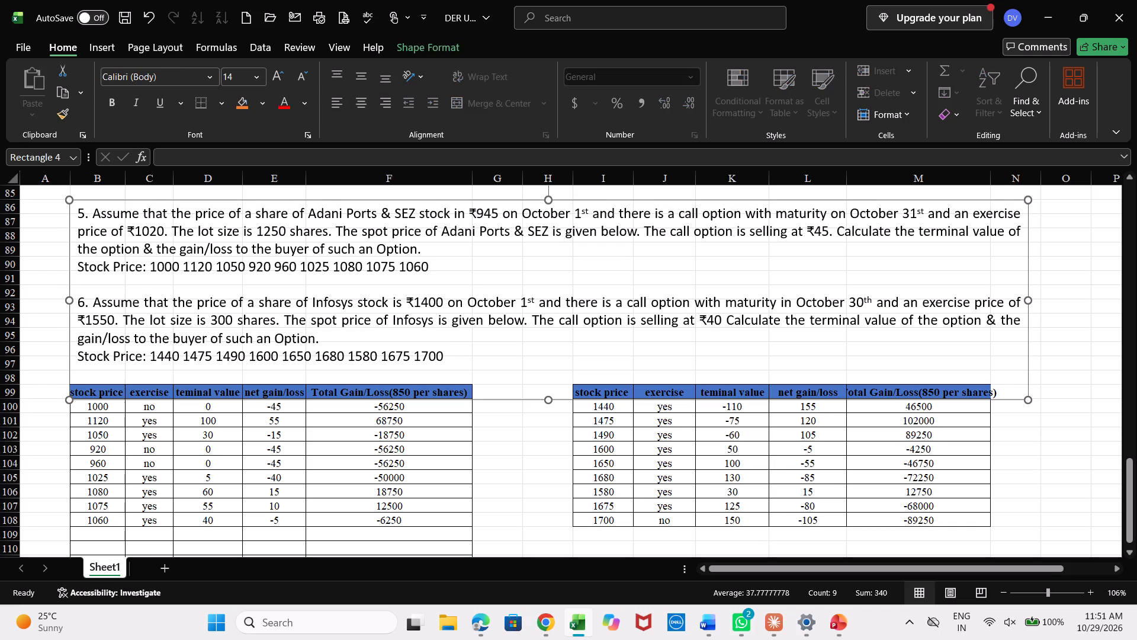
double_click(746, 403)
left_click(747, 412)
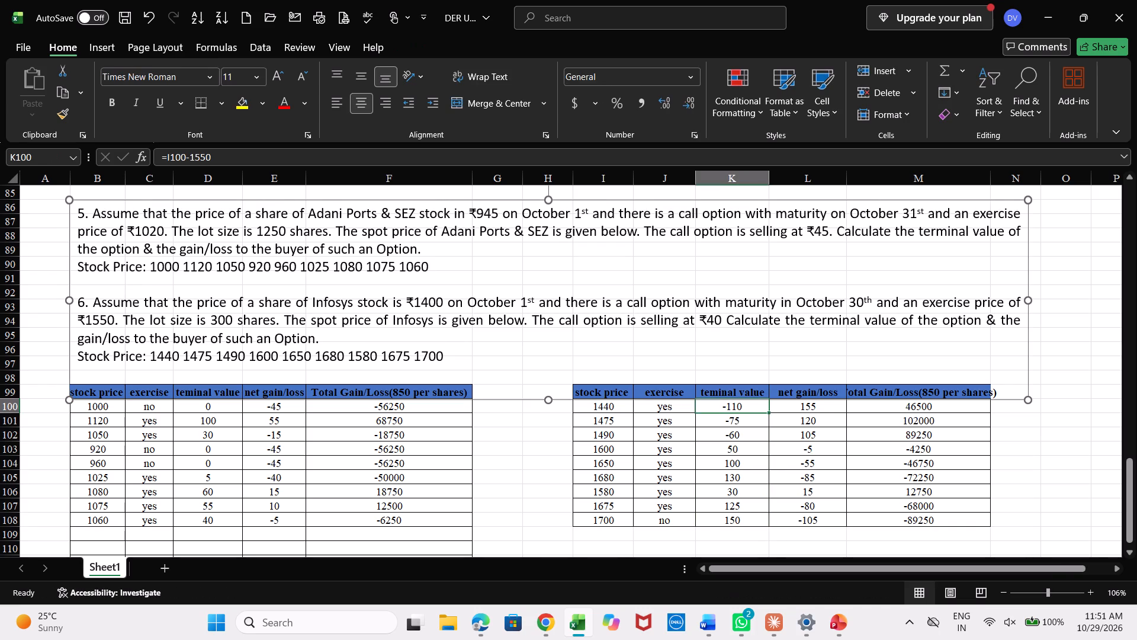
double_click(746, 408)
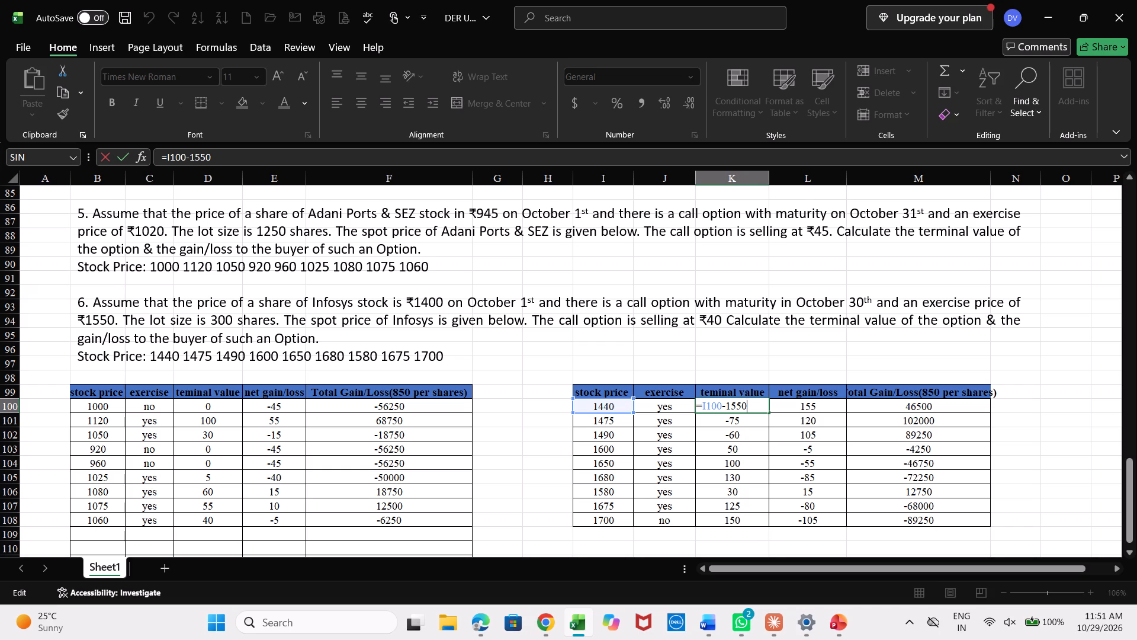
key("BackSpace")
key("BackSpace")
key("BackSpace")
key("BackSpace")
key("BackSpace")
key("BackSpace")
key("BackSpace")
key("BackSpace")
key("BackSpace")
key("BackSpace")
key("BackSpace")
key("BackSpace")
key("BackSpace")
key("0")
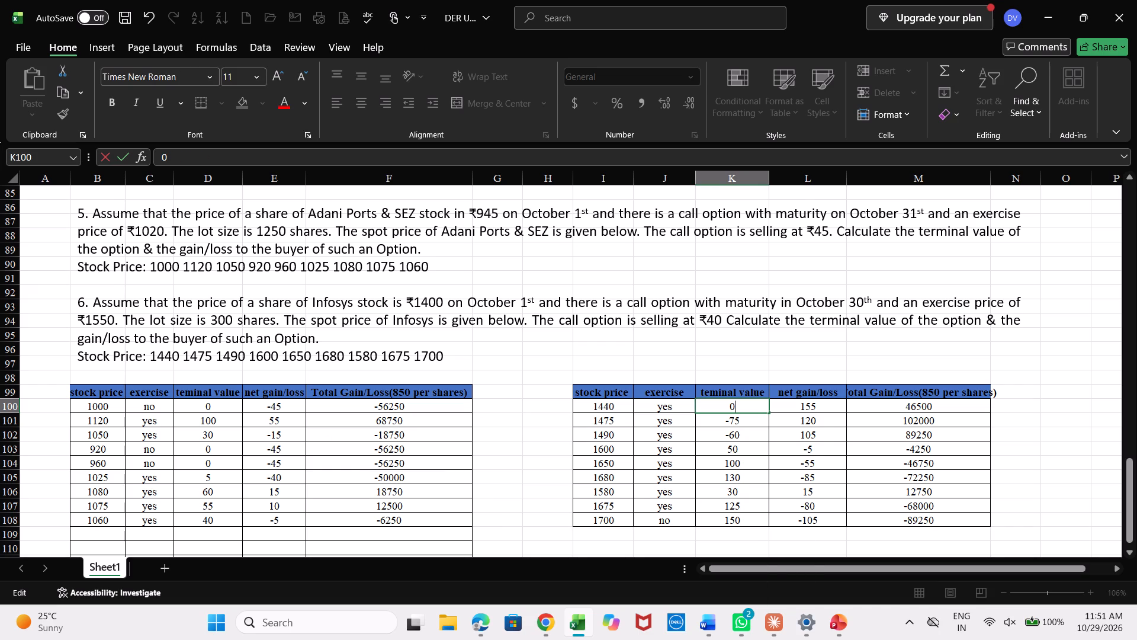
key("Return")
key("0")
key("Return")
key("0")
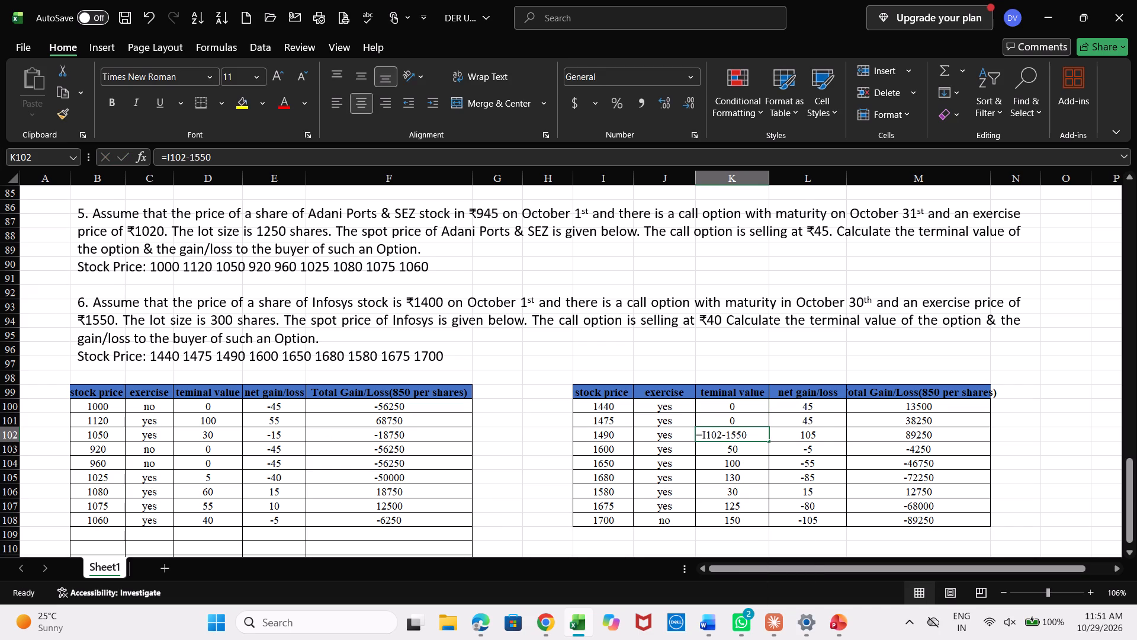
key("Return")
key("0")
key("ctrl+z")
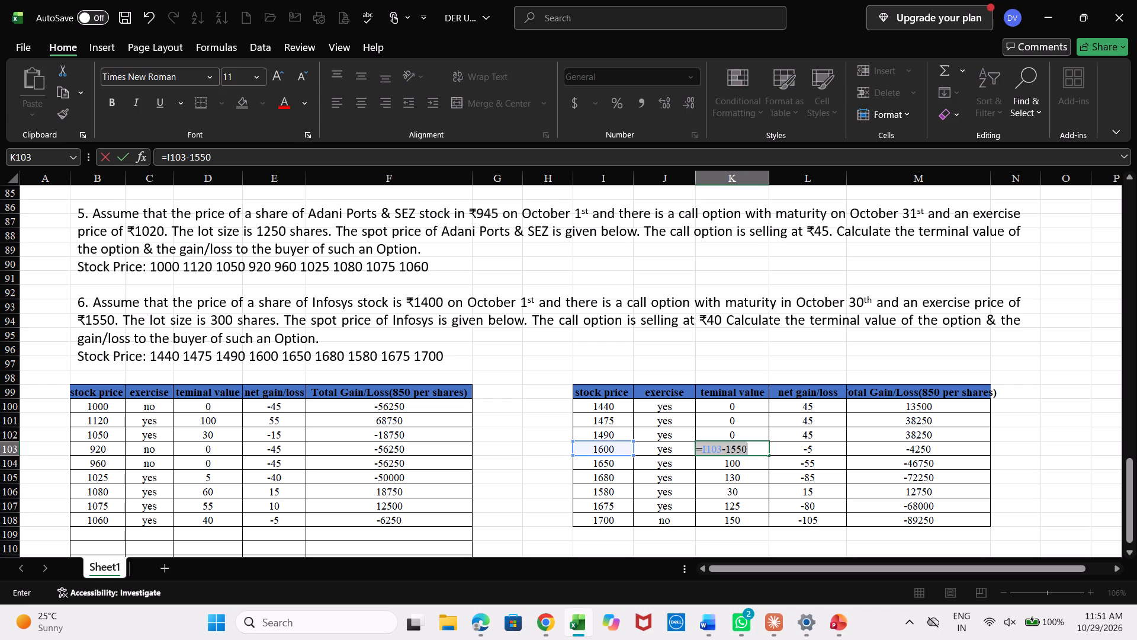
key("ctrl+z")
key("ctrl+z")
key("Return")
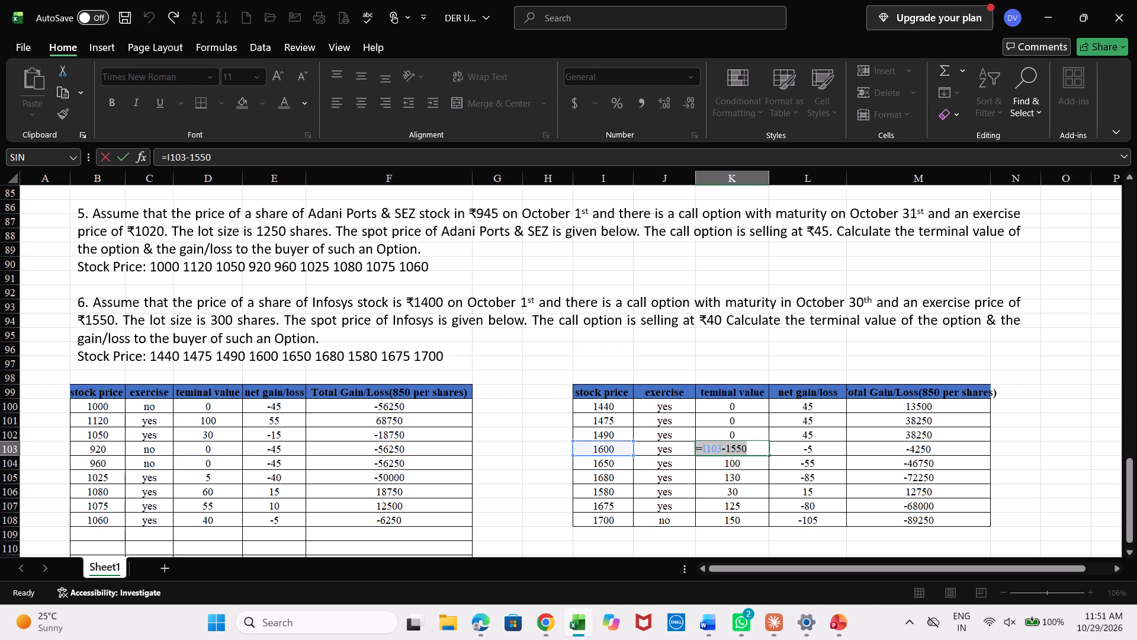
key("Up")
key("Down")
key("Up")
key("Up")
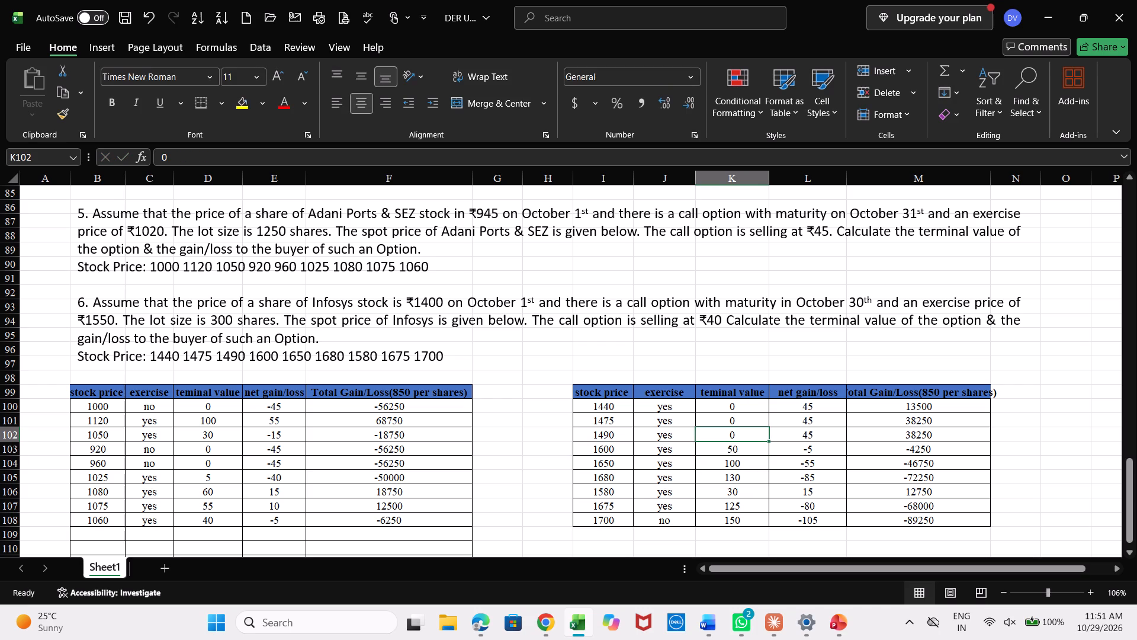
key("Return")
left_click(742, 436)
Change the net gain/loss formula in L100 of question 6's table to =45-K100-45.
double_click(805, 407)
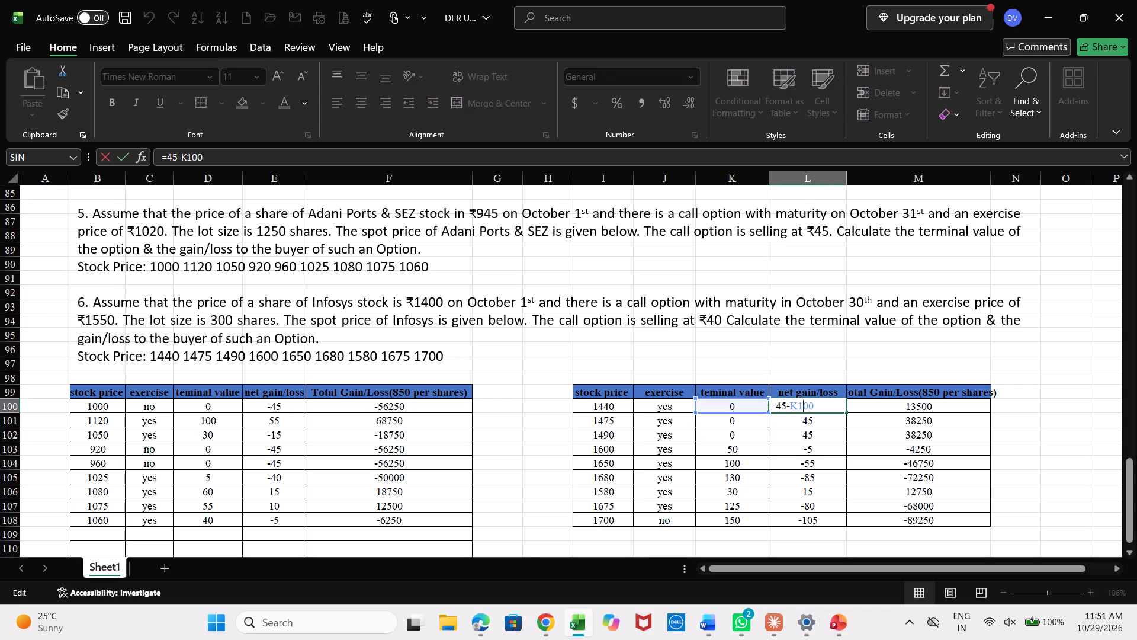
left_click_drag(789, 405, 778, 407)
left_click_drag(778, 407, 777, 407)
key("ctrl+c")
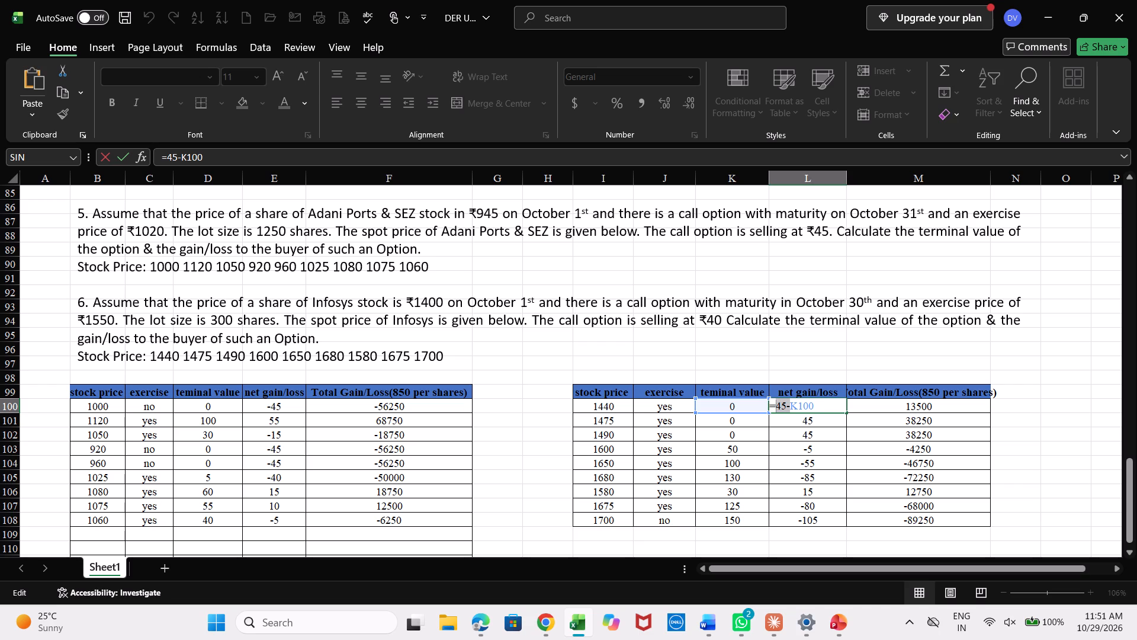
left_click(818, 407)
key("minus")
key("ctrl+v")
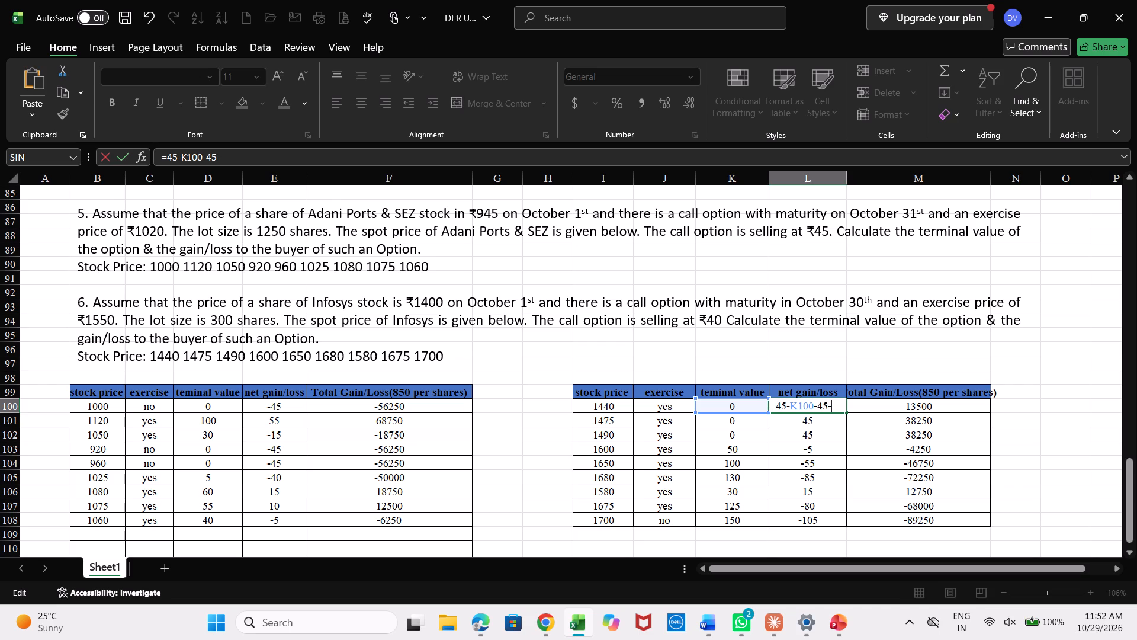
key("BackSpace")
key("Return")
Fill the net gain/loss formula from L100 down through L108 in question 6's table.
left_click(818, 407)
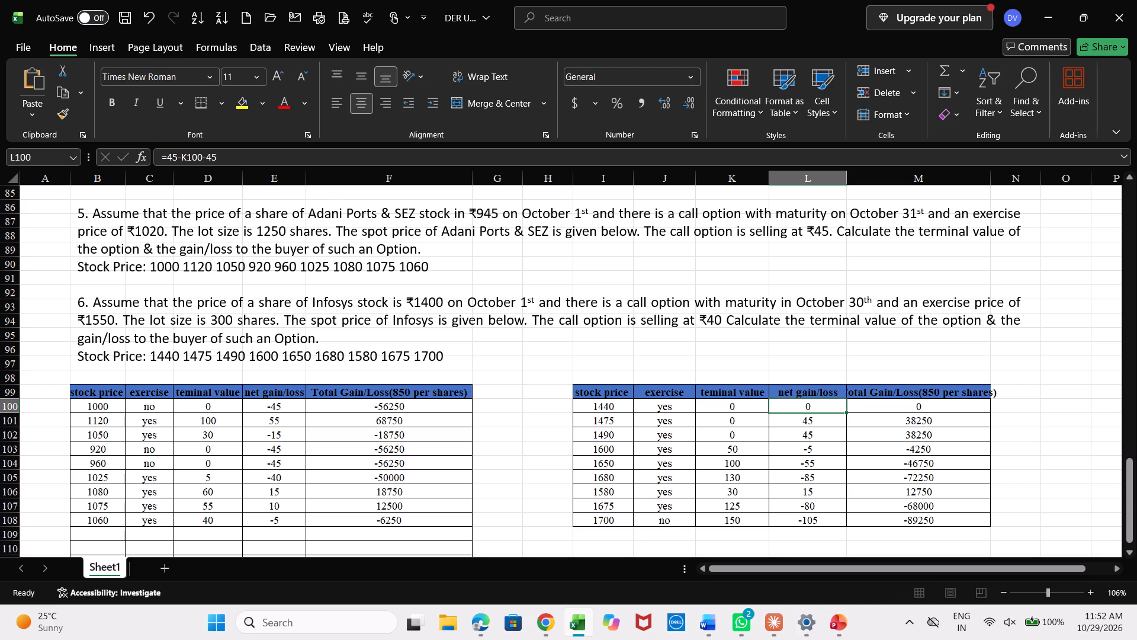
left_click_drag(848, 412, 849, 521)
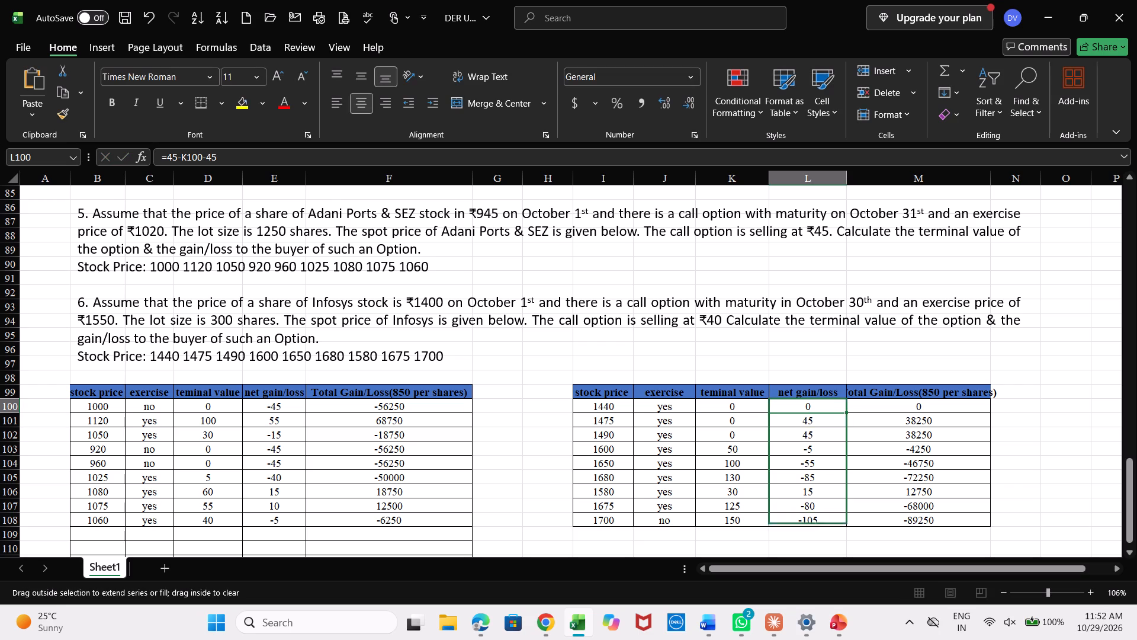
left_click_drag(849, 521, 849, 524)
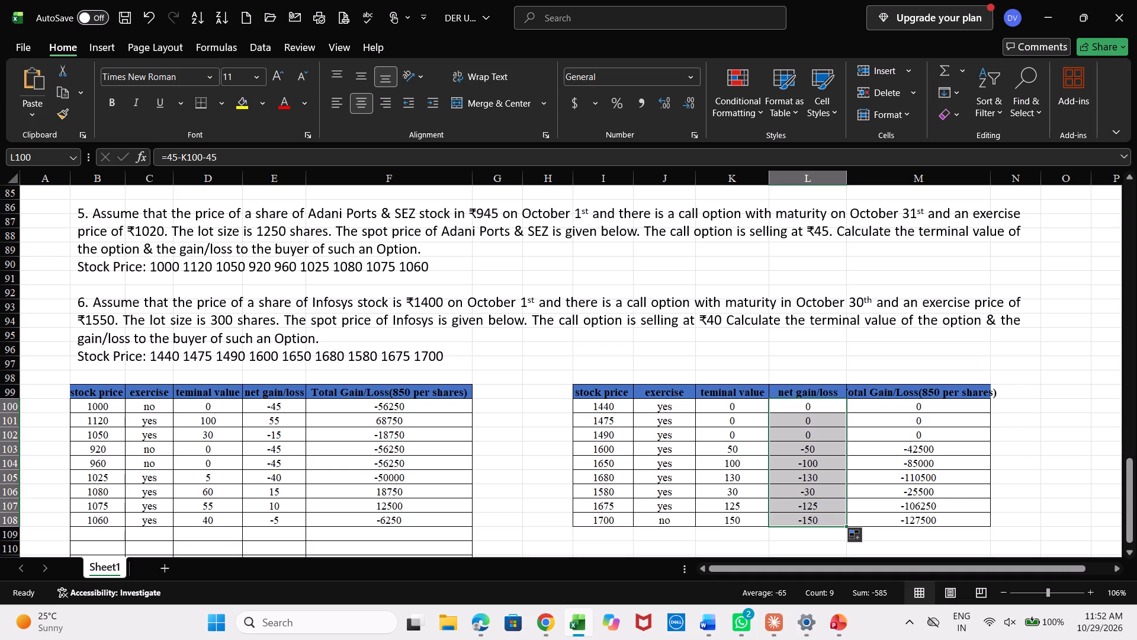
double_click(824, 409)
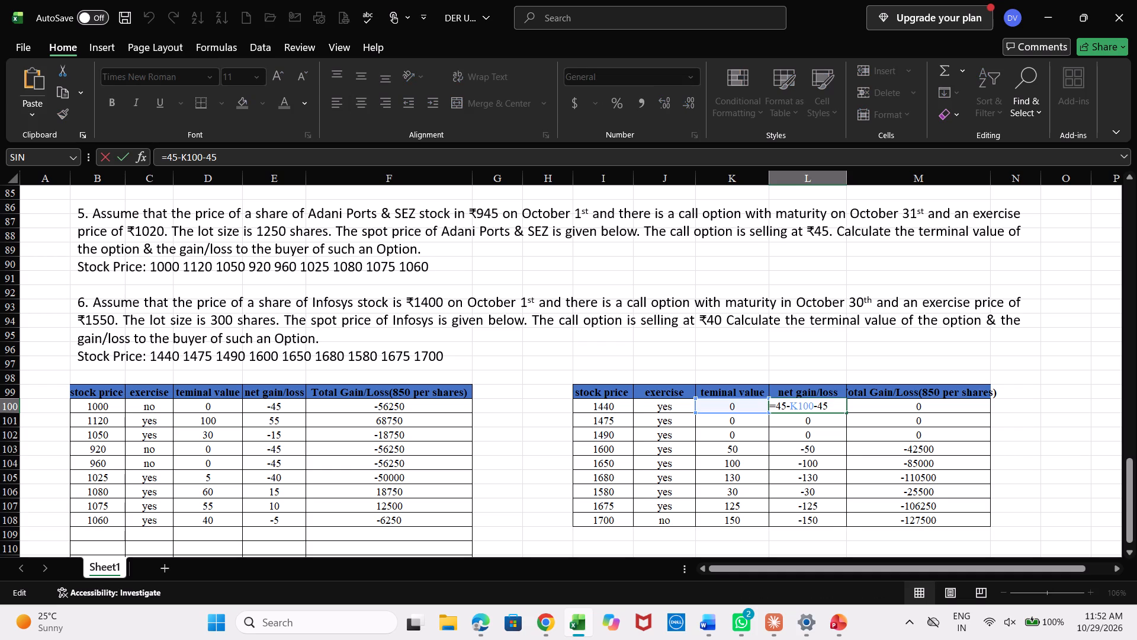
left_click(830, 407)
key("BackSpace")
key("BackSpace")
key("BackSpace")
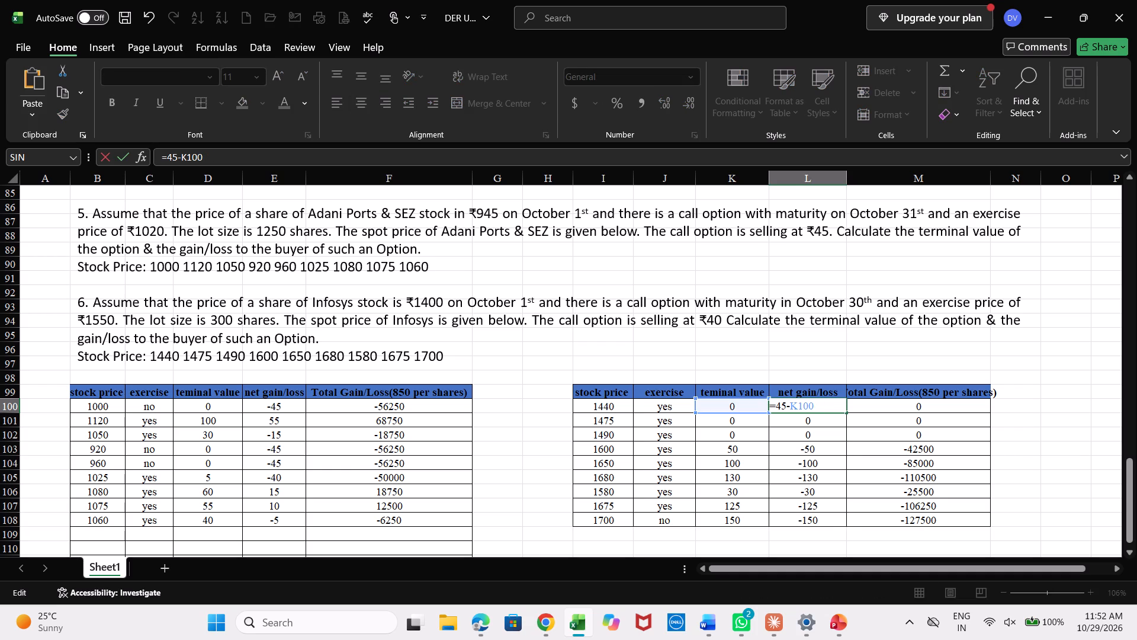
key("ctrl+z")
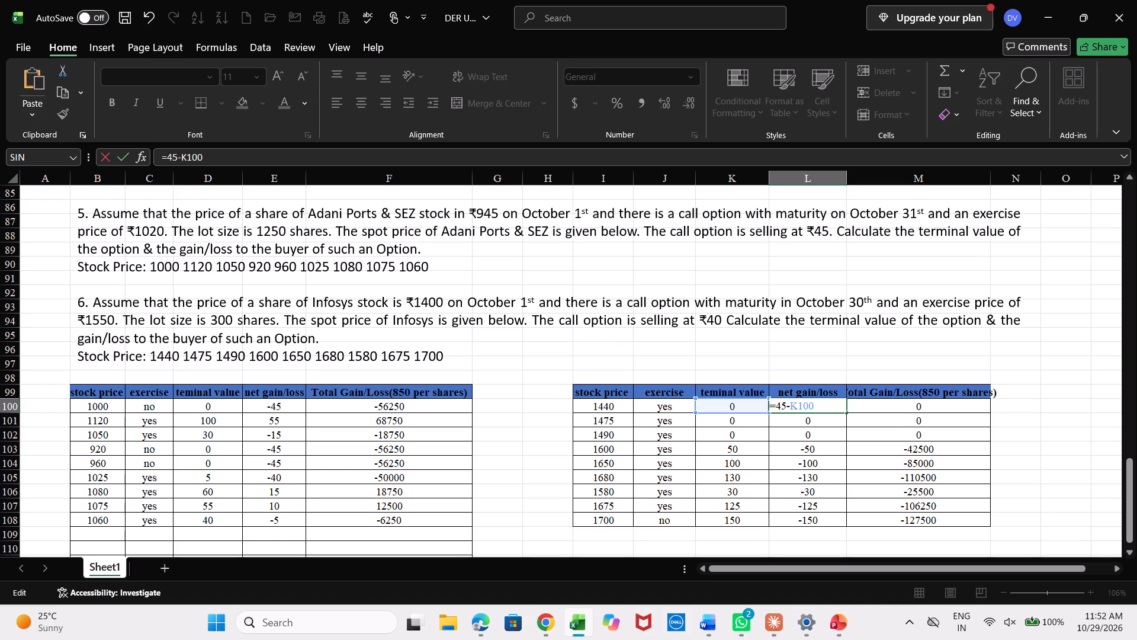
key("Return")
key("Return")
Correct the net gain/loss formula in L100 of question 6's table to =K100-45.
right_click(830, 407)
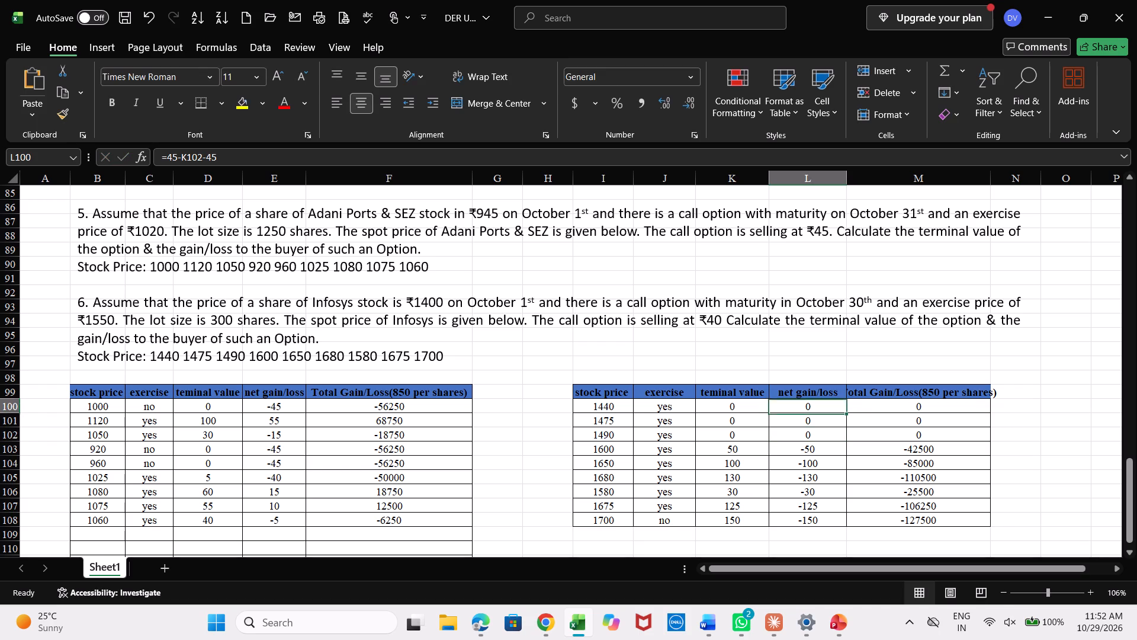
left_click(830, 407)
left_click(810, 412)
double_click(815, 408)
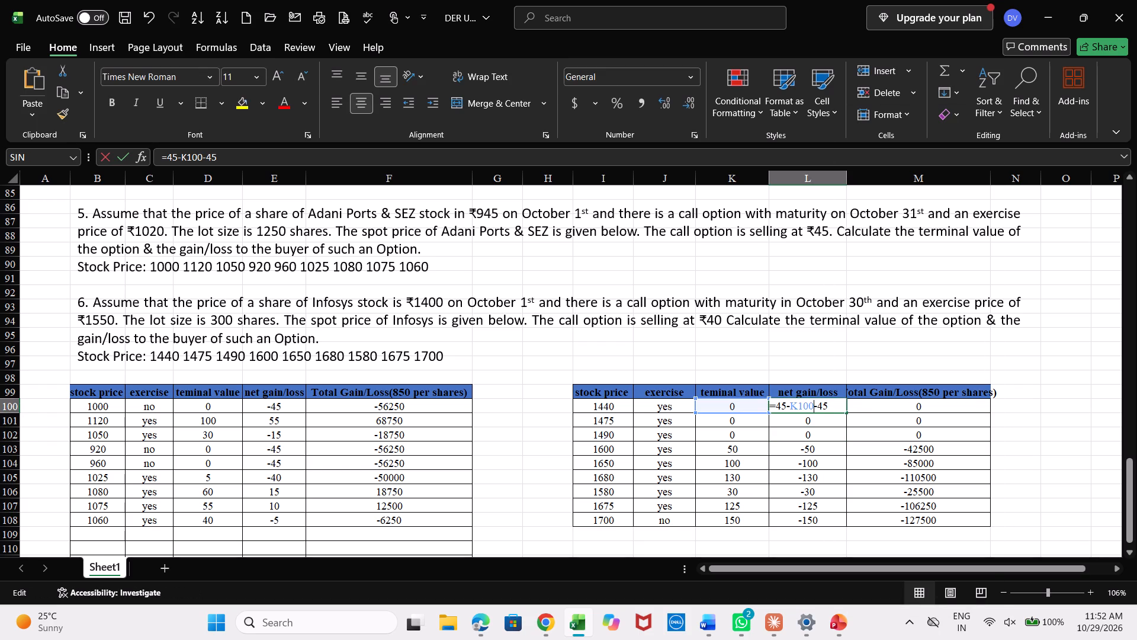
left_click(793, 407)
key("BackSpace")
key("BackSpace")
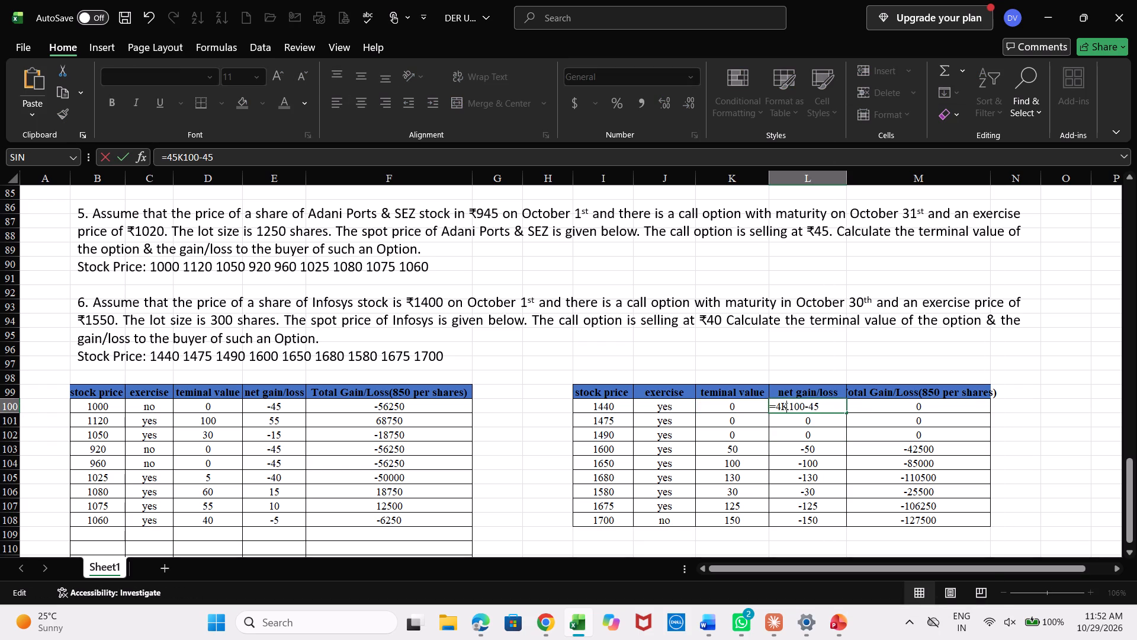
key("BackSpace")
key("Return")
Fill the corrected net gain/loss formula from L100 down through L108 in question 6's table.
double_click(792, 407)
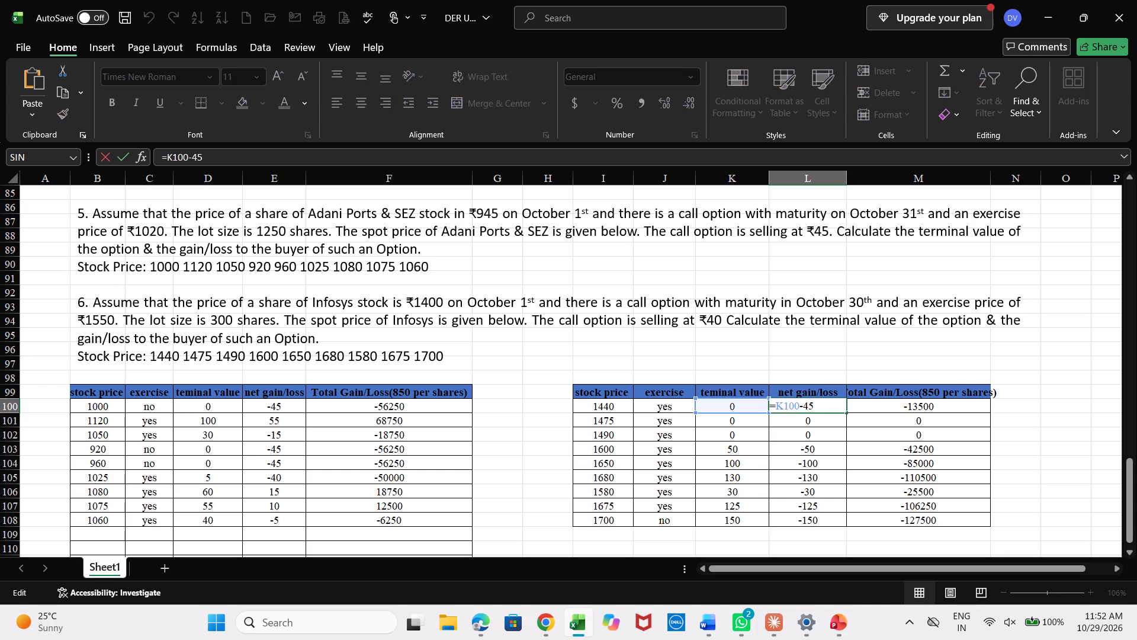
left_click_drag(846, 411, 836, 523)
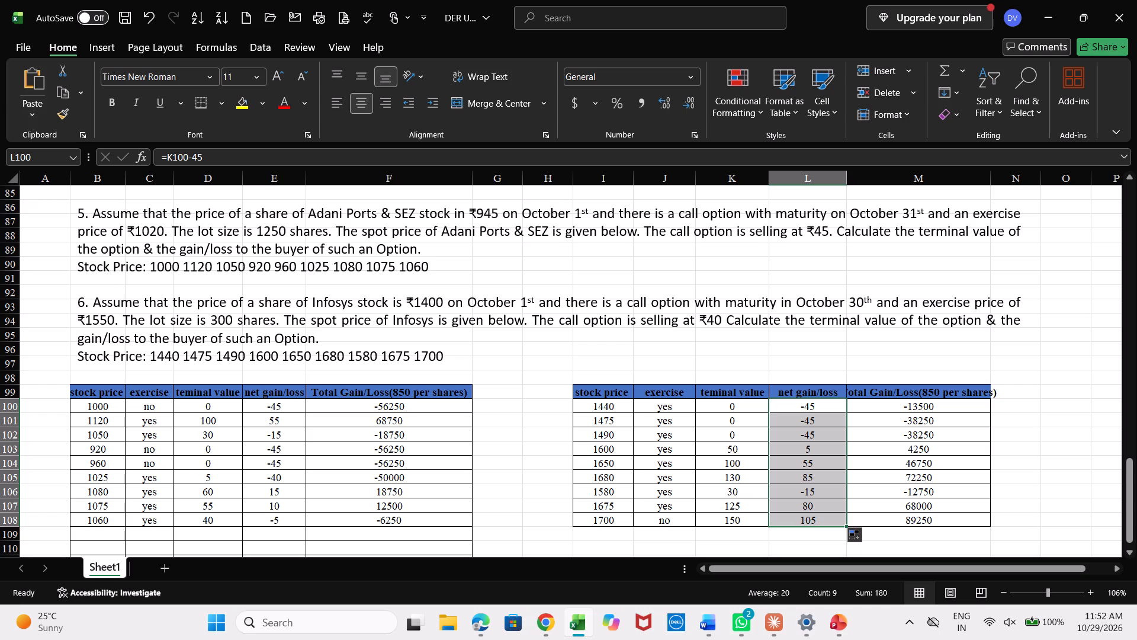
Open the net gain/loss formula in L100 of question 6's table for editing at its end.
double_click(809, 408)
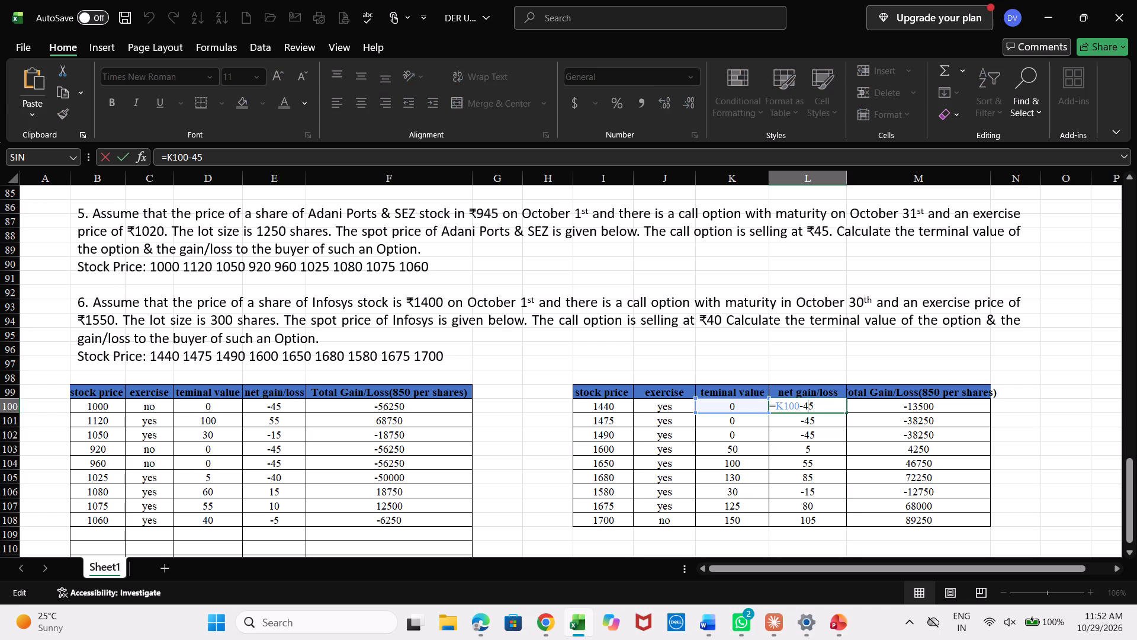
left_click(815, 404)
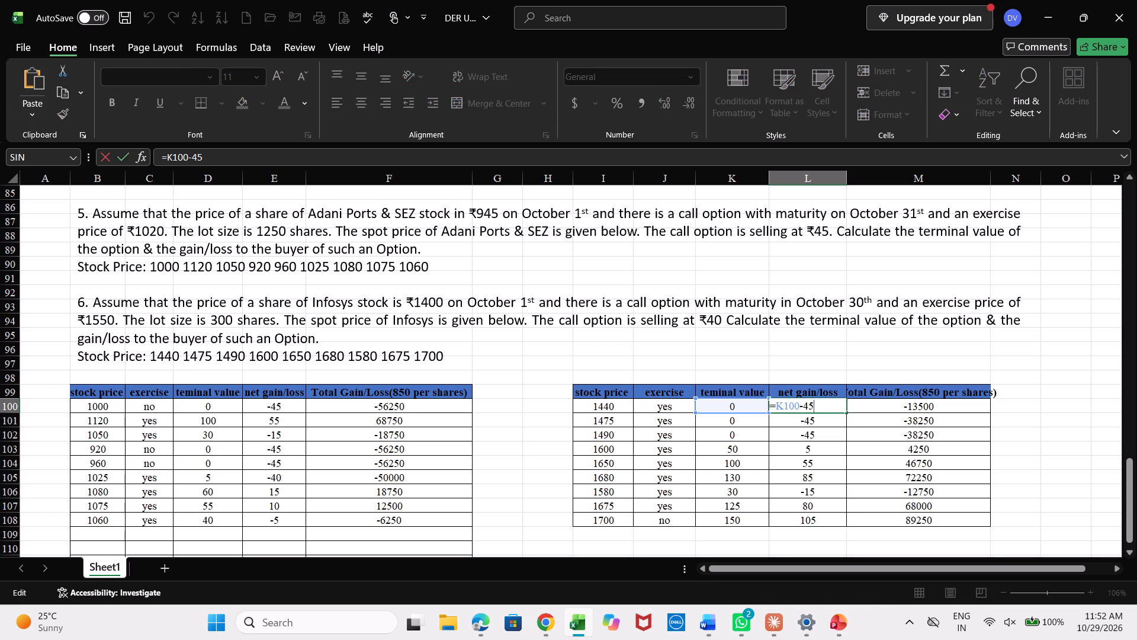
Change the net gain/loss formula in L100 of question 6's table to =K100-40 and fill it down through L108.
key("BackSpace")
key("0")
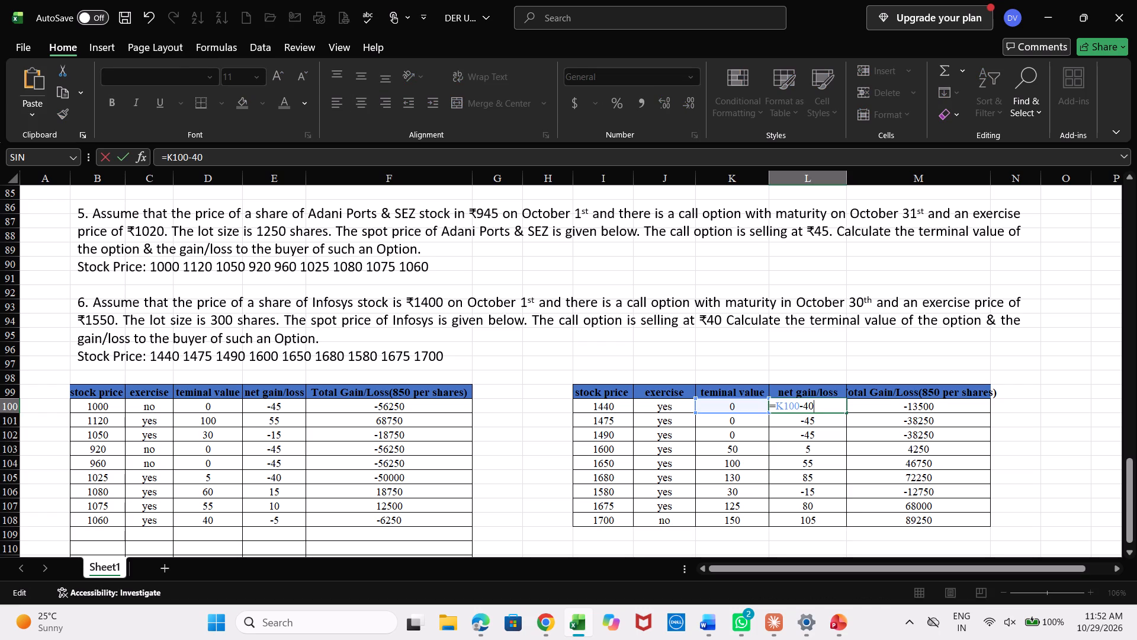
key("Return")
left_click(826, 404)
double_click(837, 407)
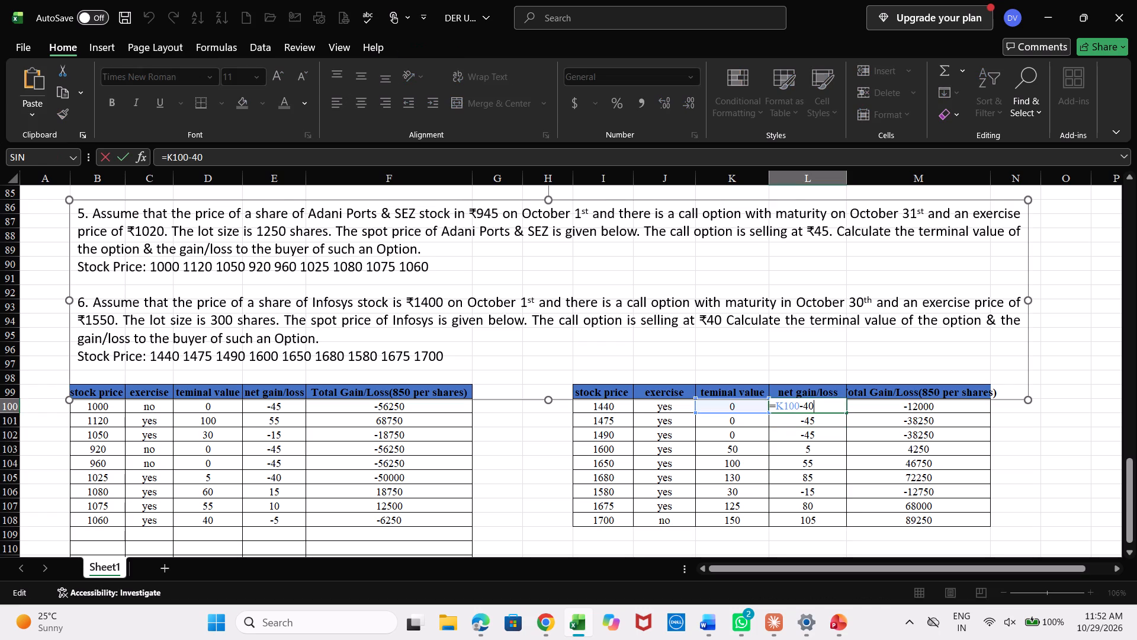
left_click_drag(847, 413, 843, 522)
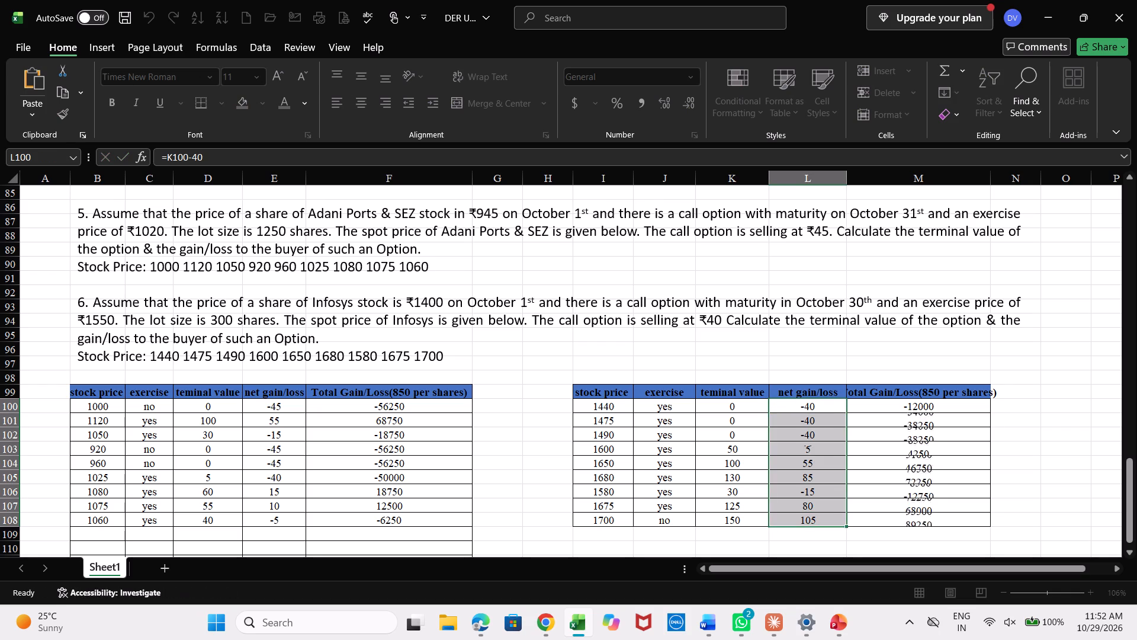
Set the exercise entry in J100 of question 6's table to no and fill it down through J102.
left_click(685, 407)
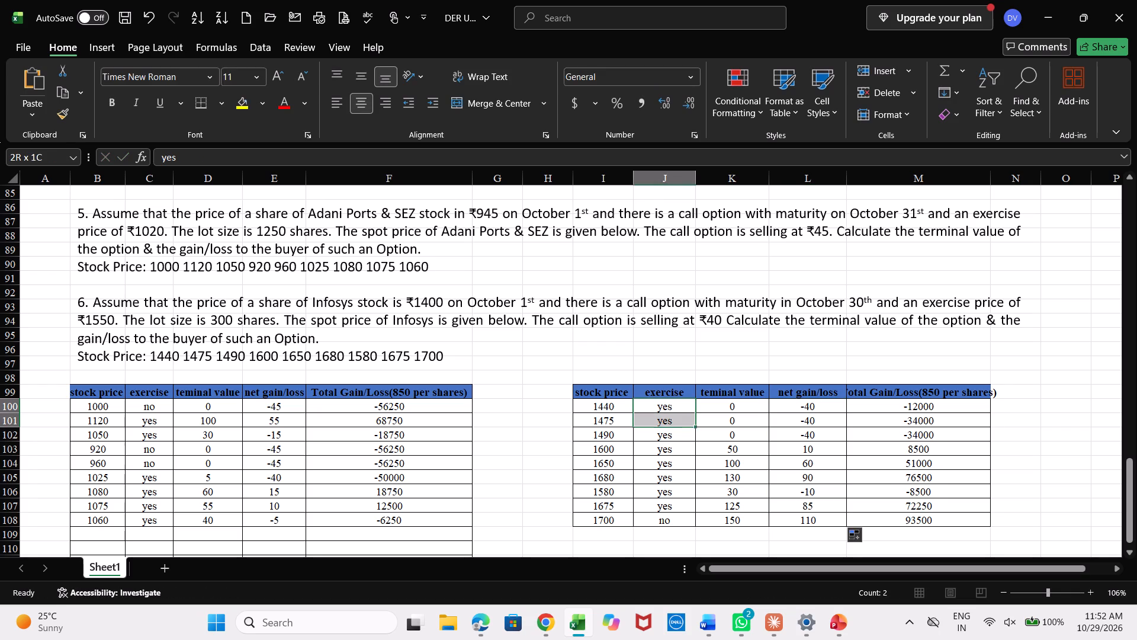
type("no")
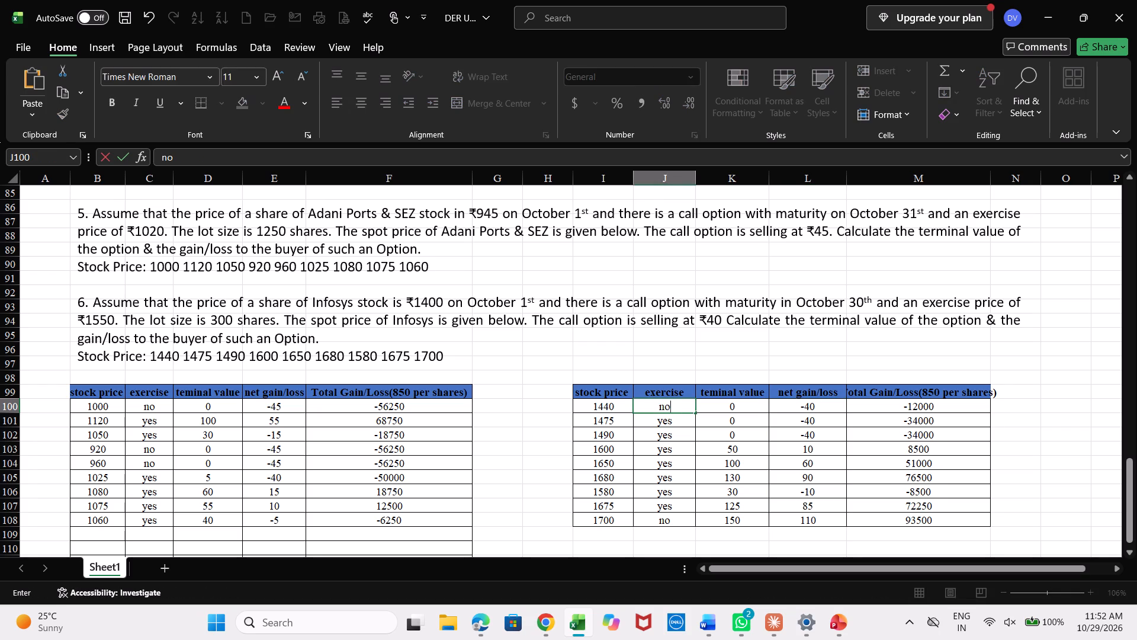
left_click_drag(696, 411, 696, 438)
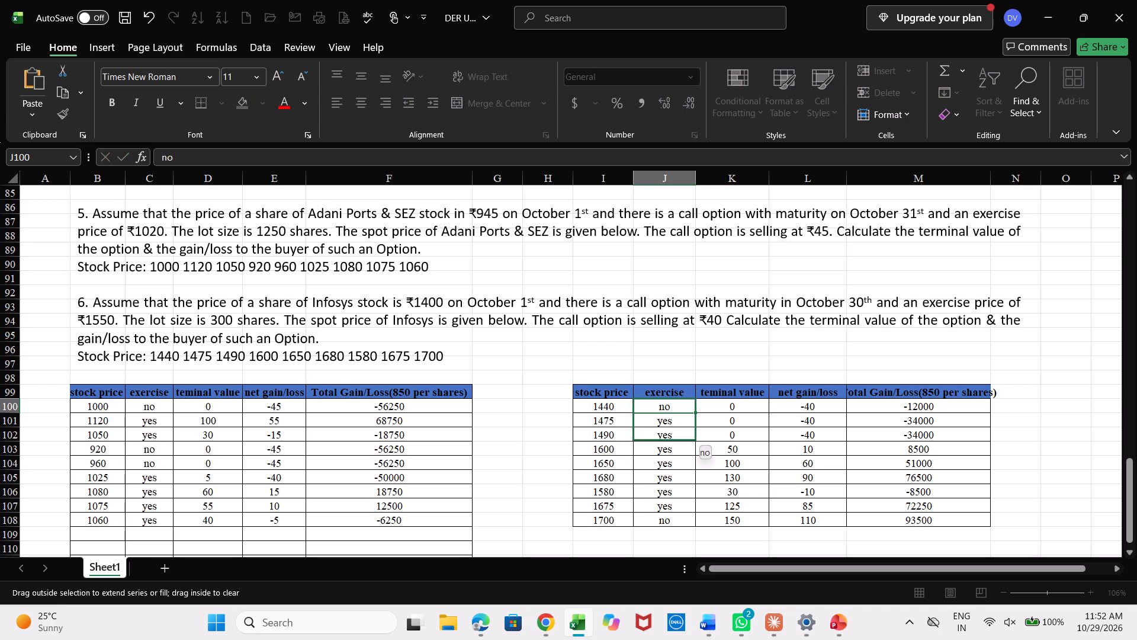
left_click_drag(696, 438, 696, 440)
left_click(1082, 489)
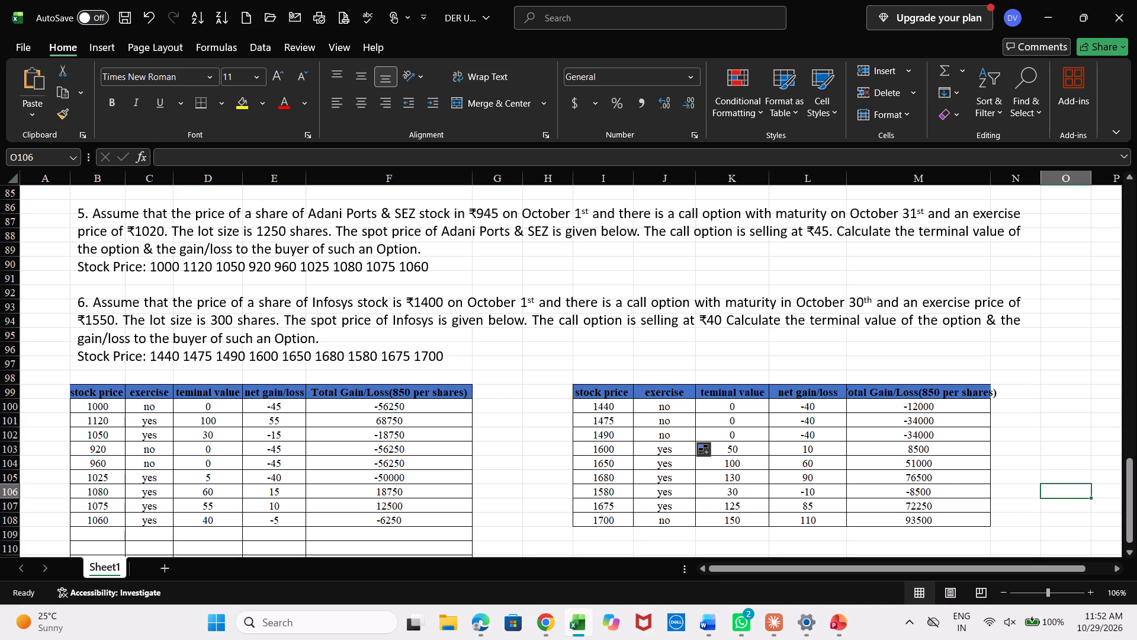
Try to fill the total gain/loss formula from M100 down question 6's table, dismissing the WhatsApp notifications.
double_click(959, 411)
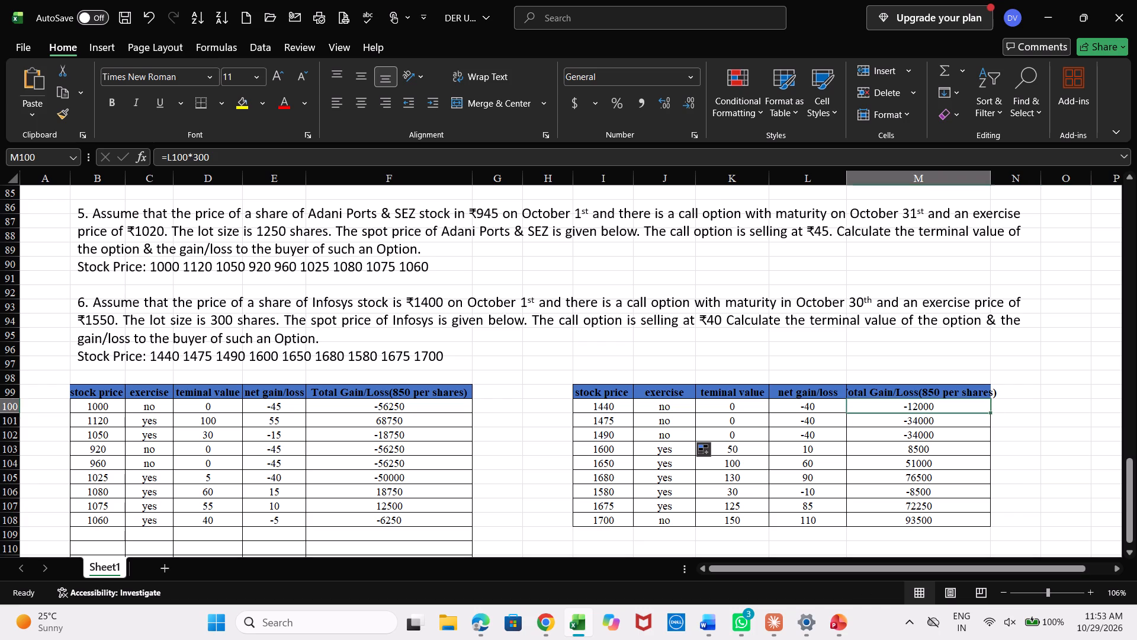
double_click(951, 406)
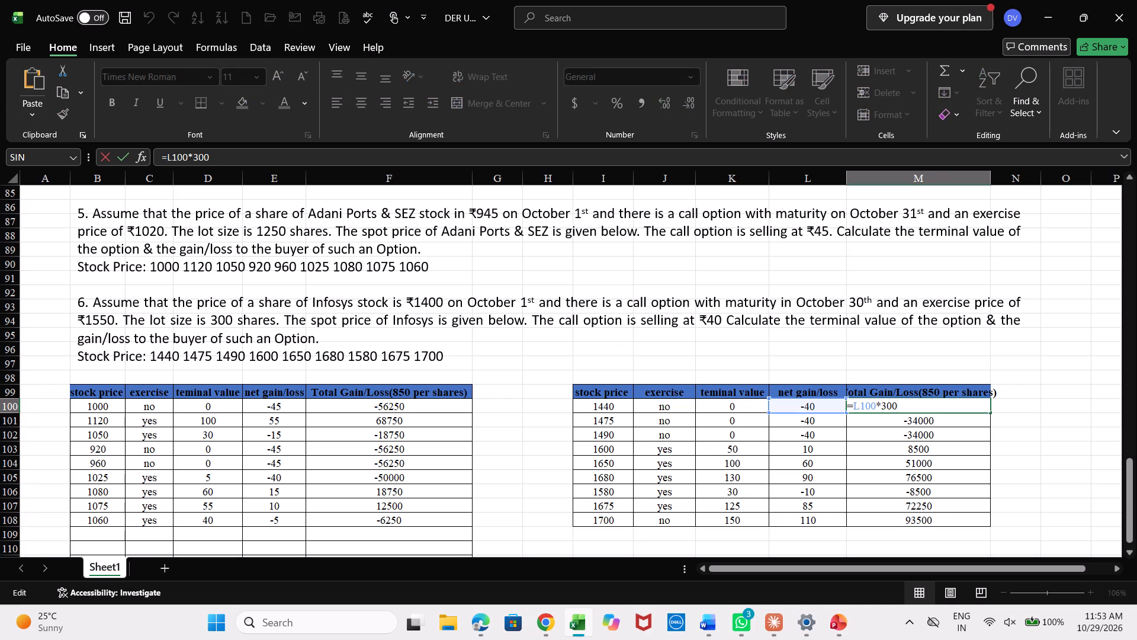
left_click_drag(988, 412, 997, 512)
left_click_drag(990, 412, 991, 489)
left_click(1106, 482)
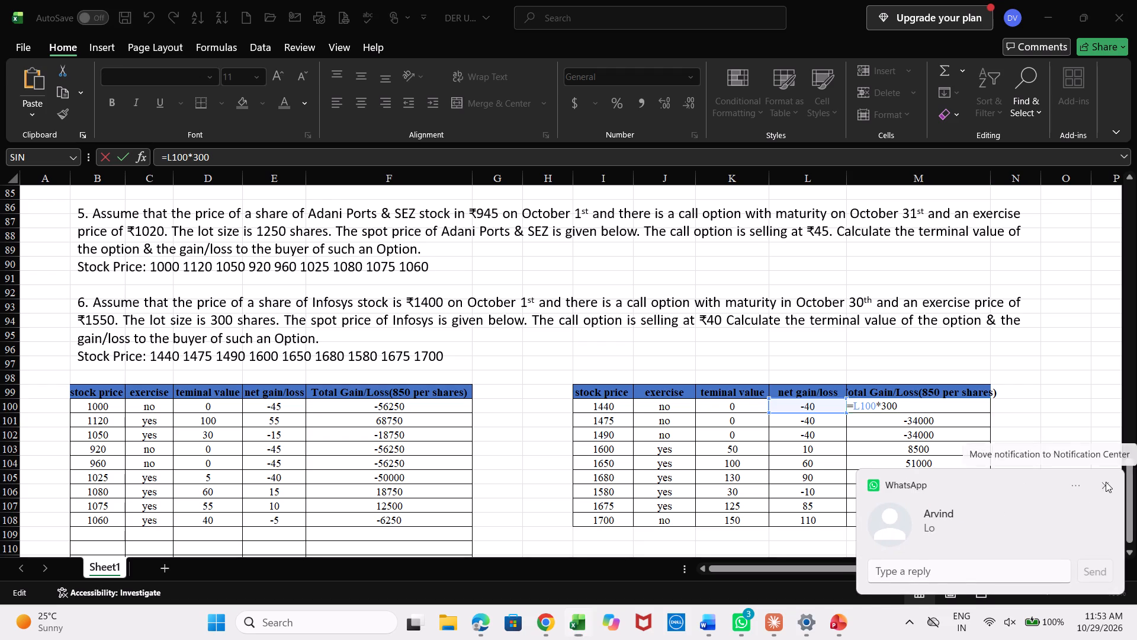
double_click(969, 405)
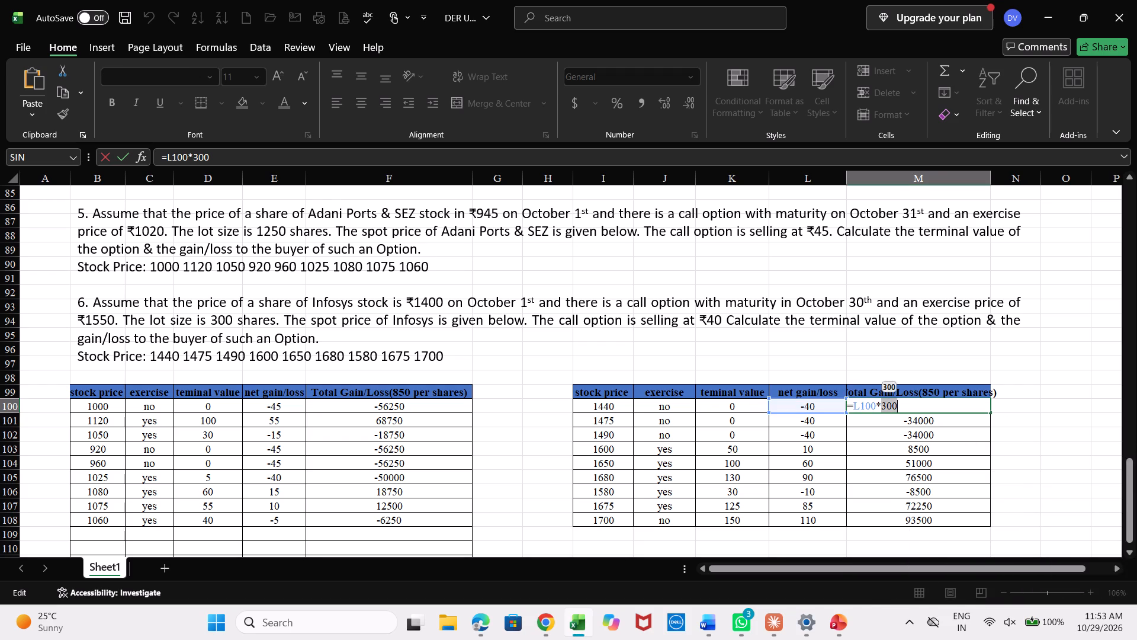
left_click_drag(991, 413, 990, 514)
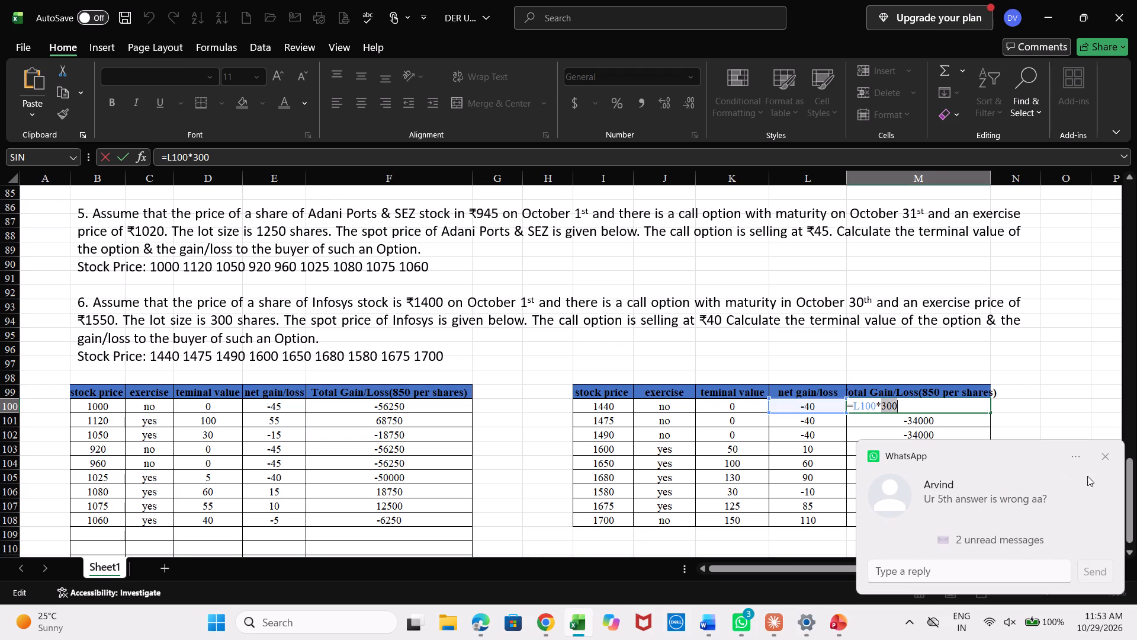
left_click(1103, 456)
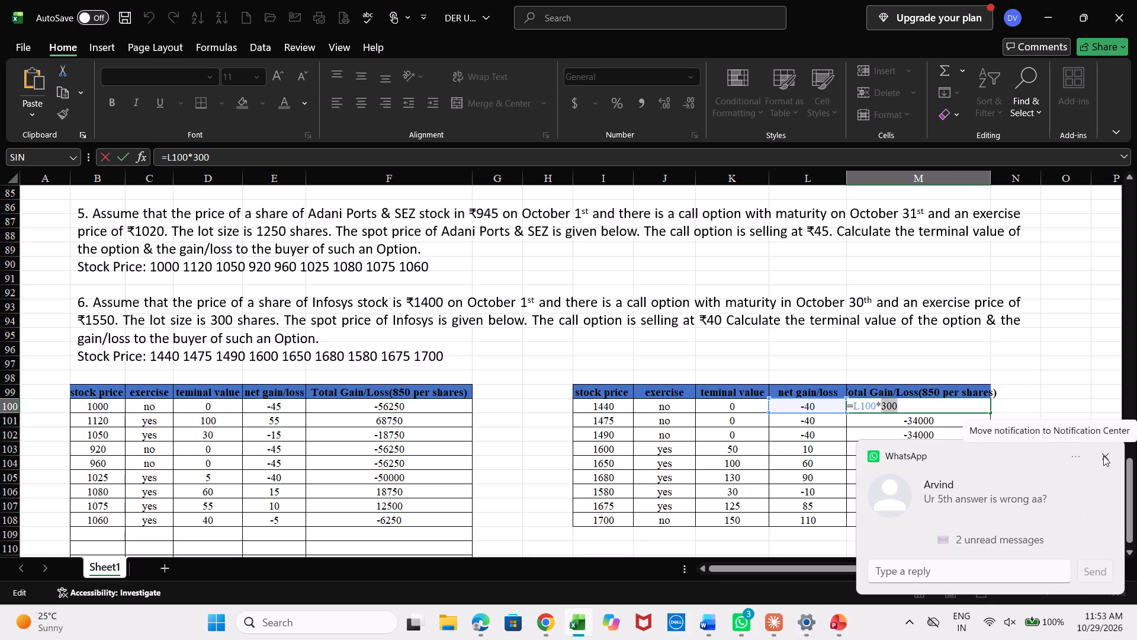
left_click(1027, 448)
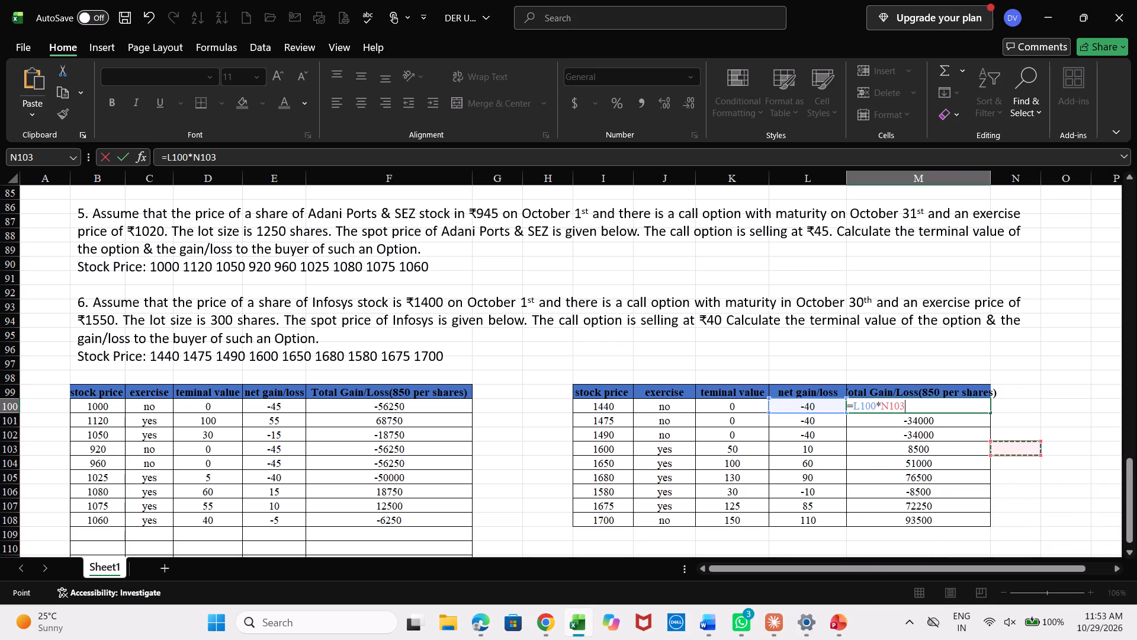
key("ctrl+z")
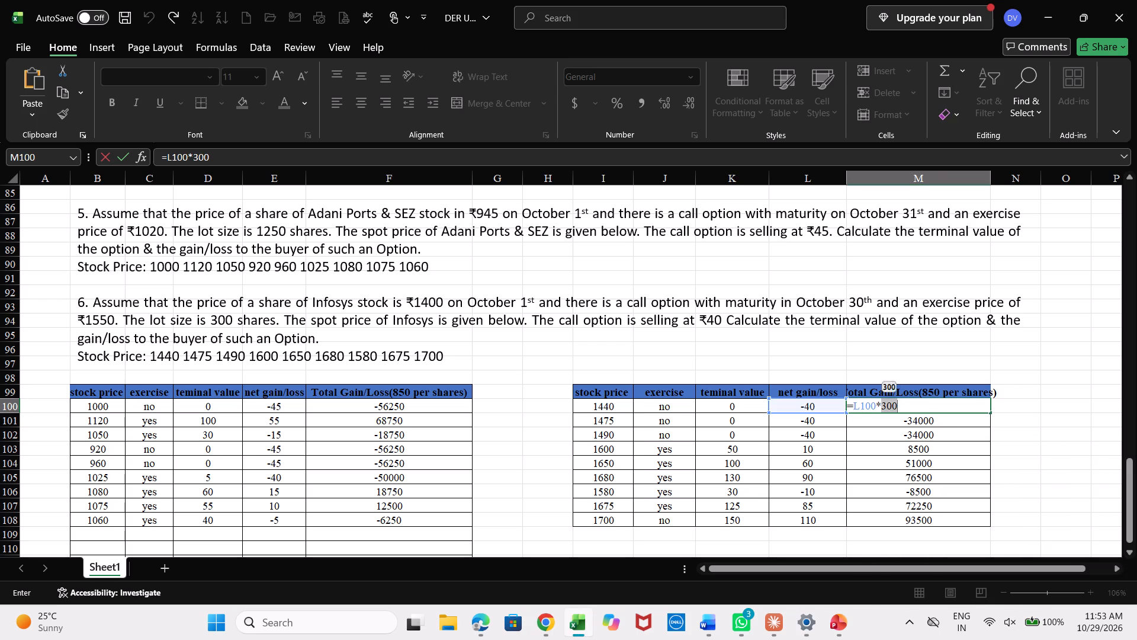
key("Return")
Fill the total gain/loss formula =L100*300 from M100 down through M108 in question 6's table.
left_click(932, 405)
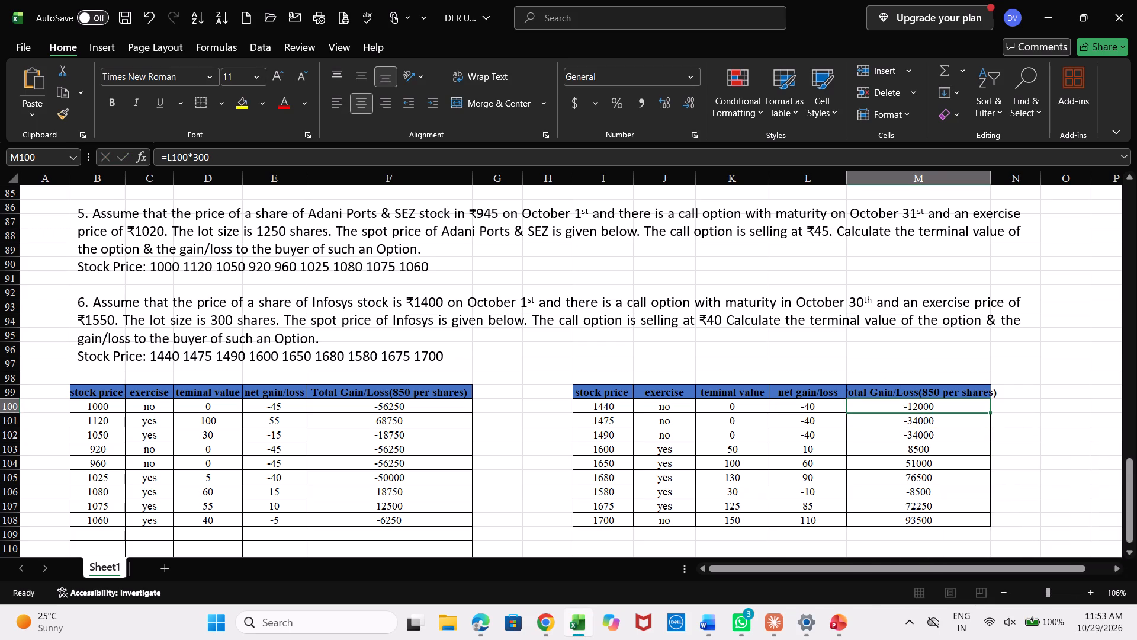
left_click_drag(990, 411, 990, 523)
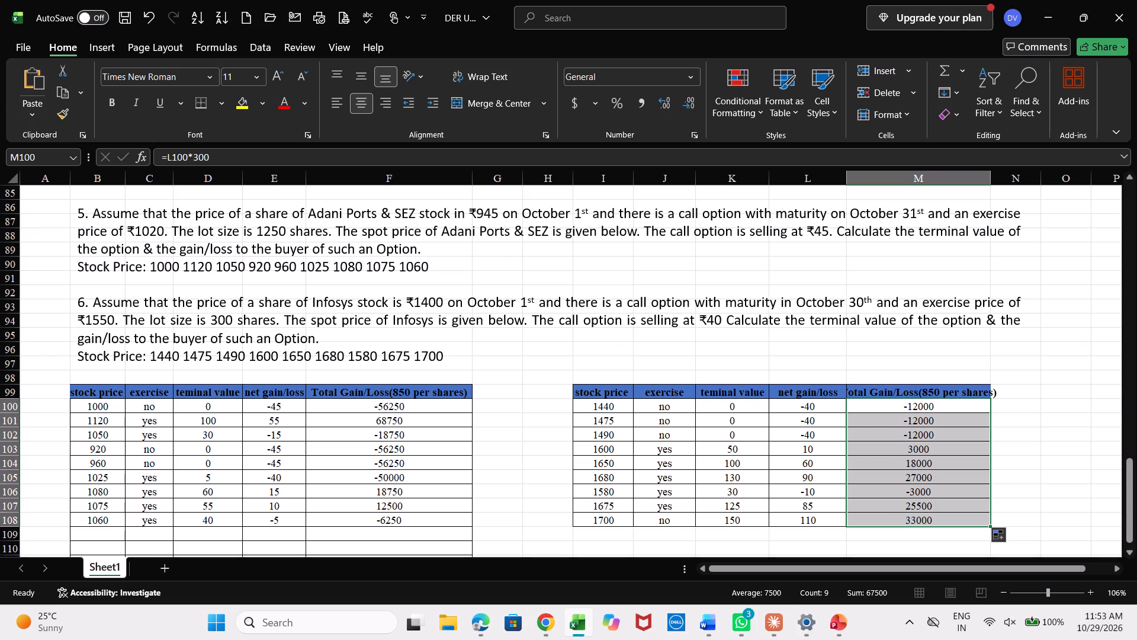
left_click(1062, 457)
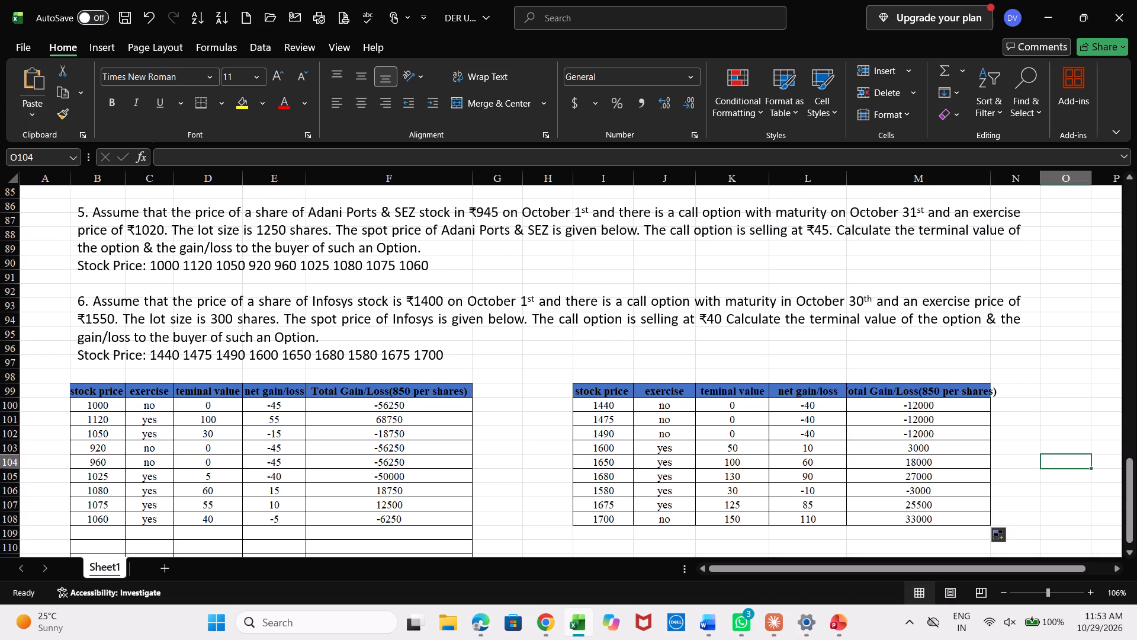